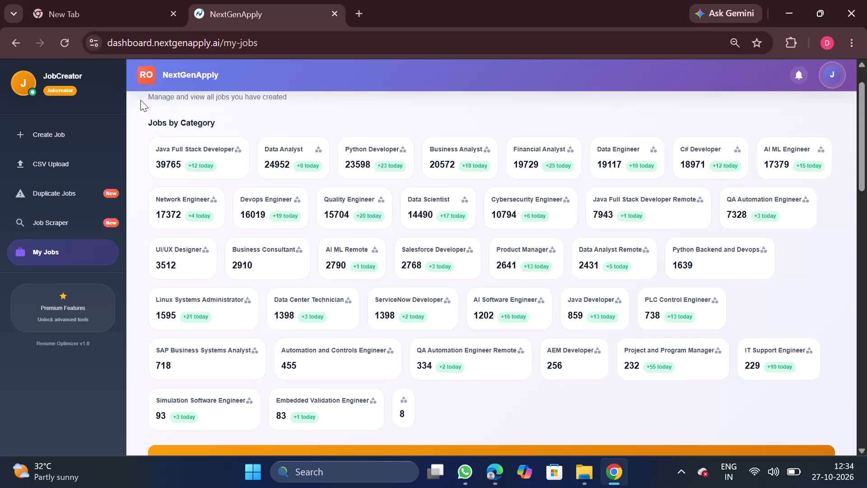
Download the processed CSV of the Data Engineer upload #4555 from the CSV upload history and open it in Excel.
left_click(66, 40)
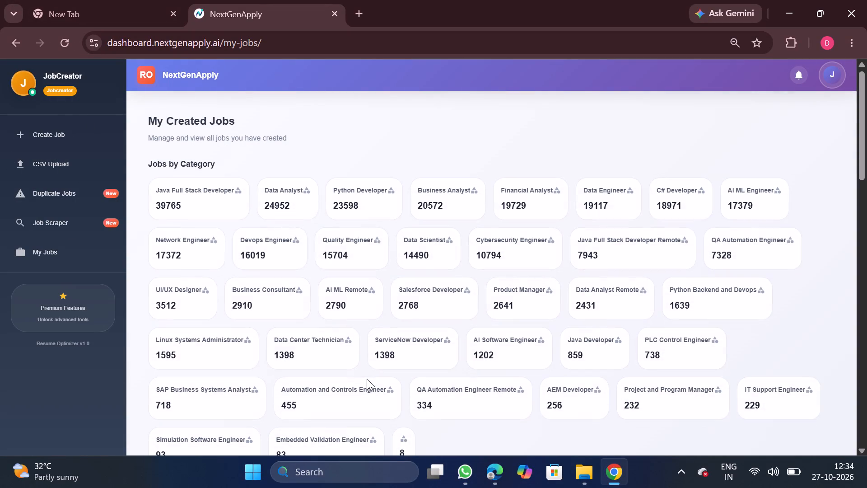
left_click(86, 161)
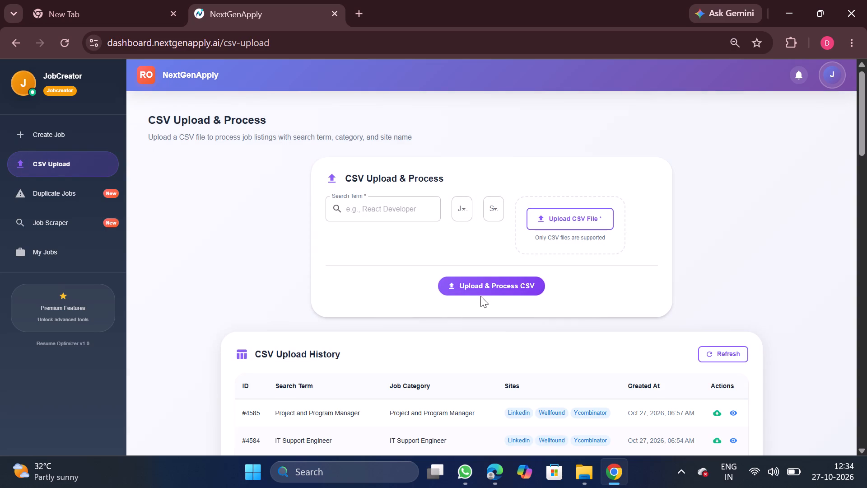
scroll(480, 296, "down", 4)
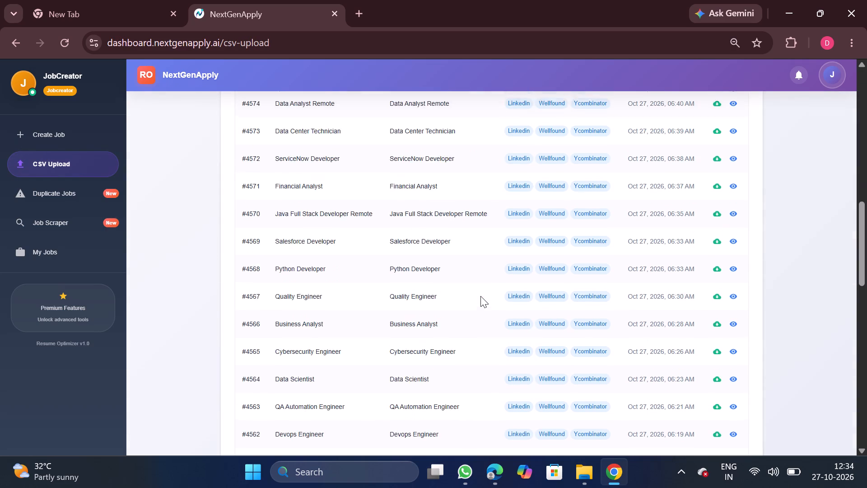
scroll(480, 296, "down", 5)
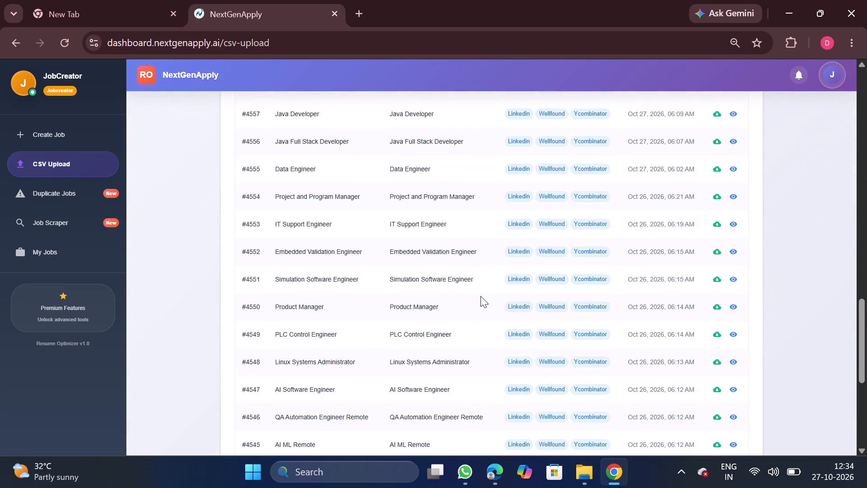
scroll(480, 296, "down", 2)
scroll(480, 296, "up", 1)
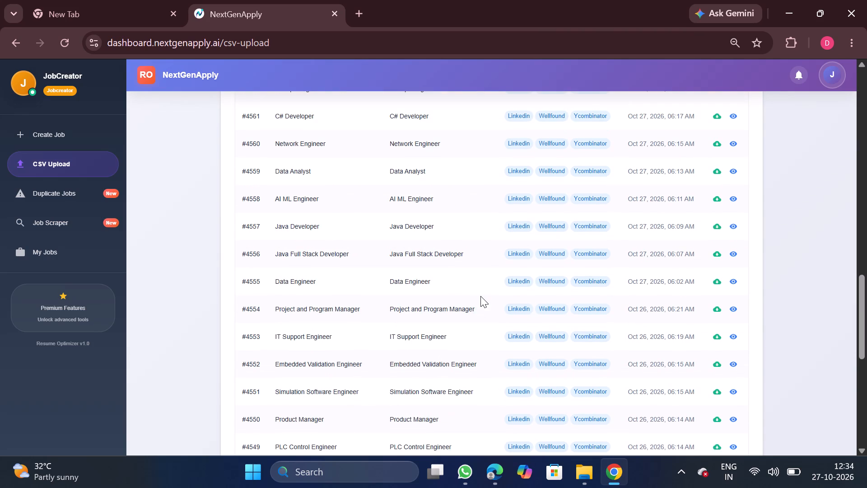
scroll(480, 296, "up", 5)
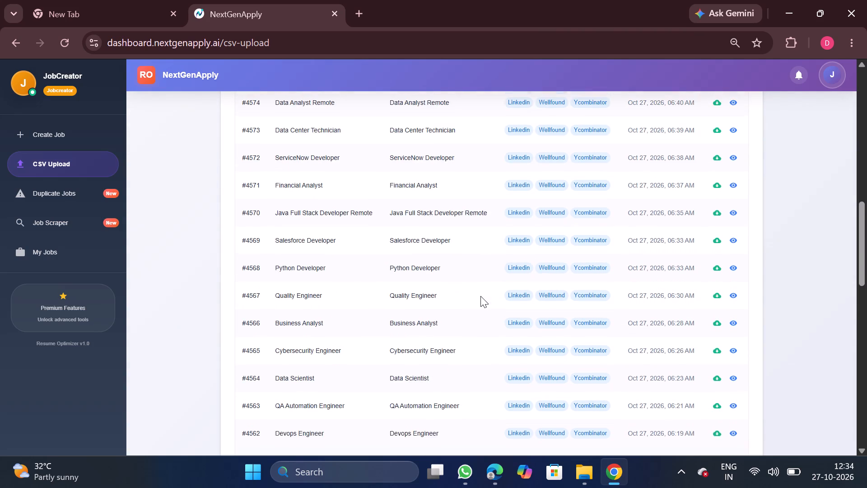
scroll(480, 296, "right", 1)
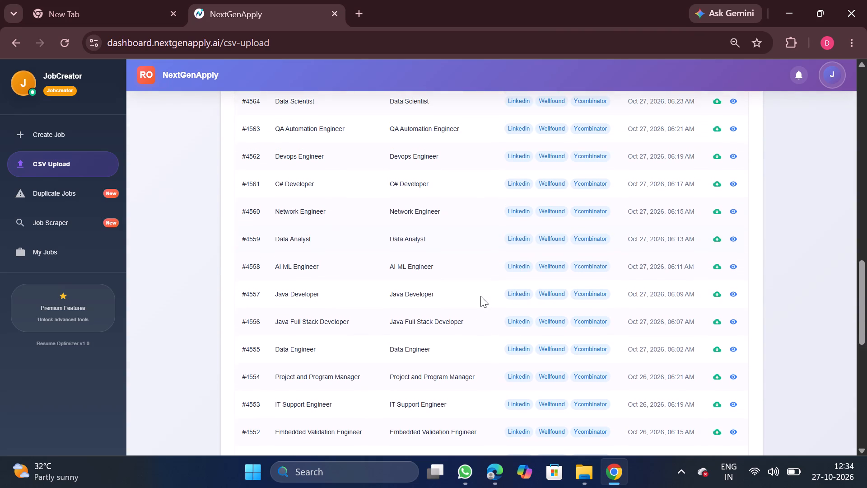
scroll(480, 296, "right", 1)
left_click(719, 355)
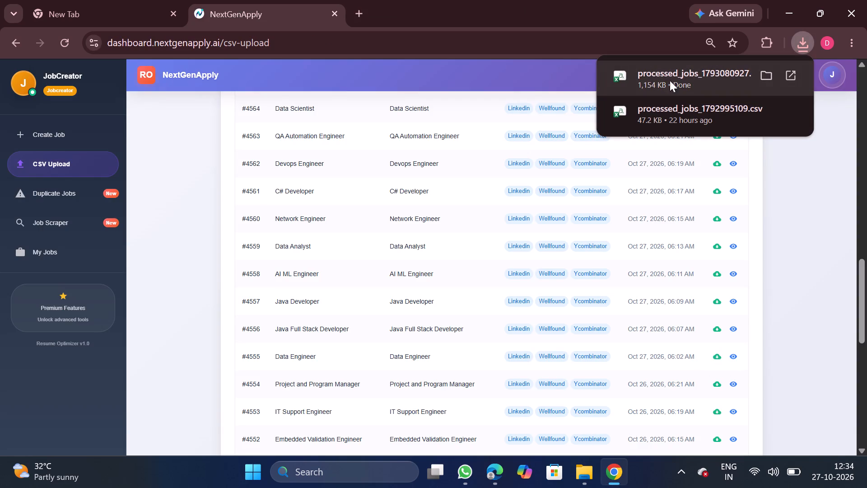
left_click(677, 84)
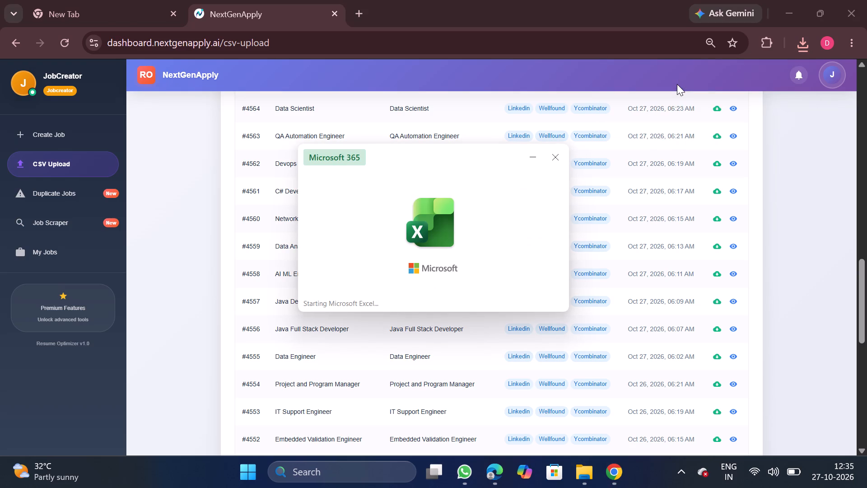
Remove duplicate rows from the whole data set, comparing only the company column.
left_click(216, 310)
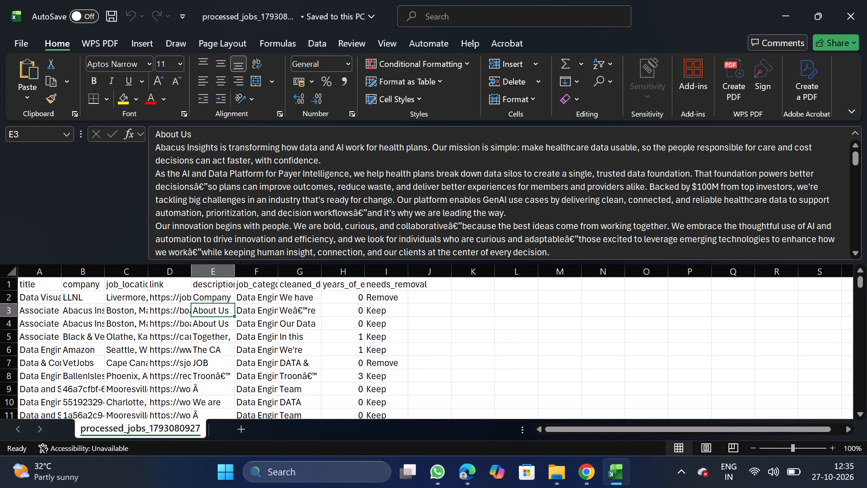
key("ctrl+a")
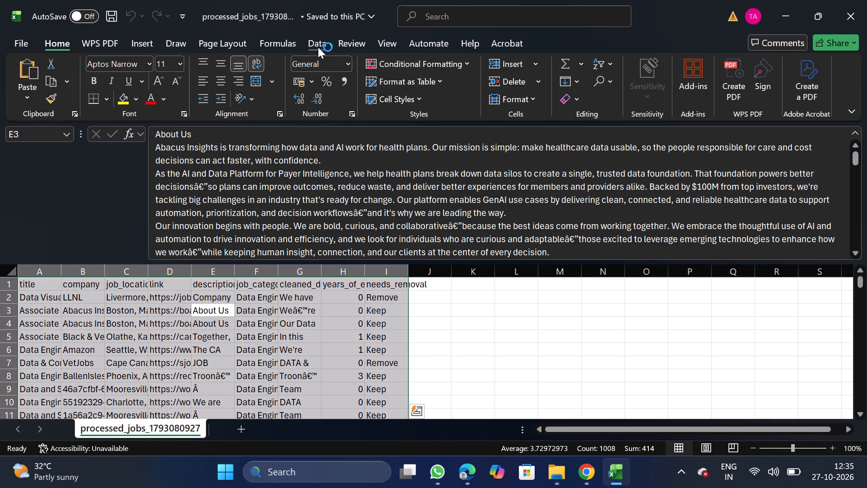
left_click(318, 47)
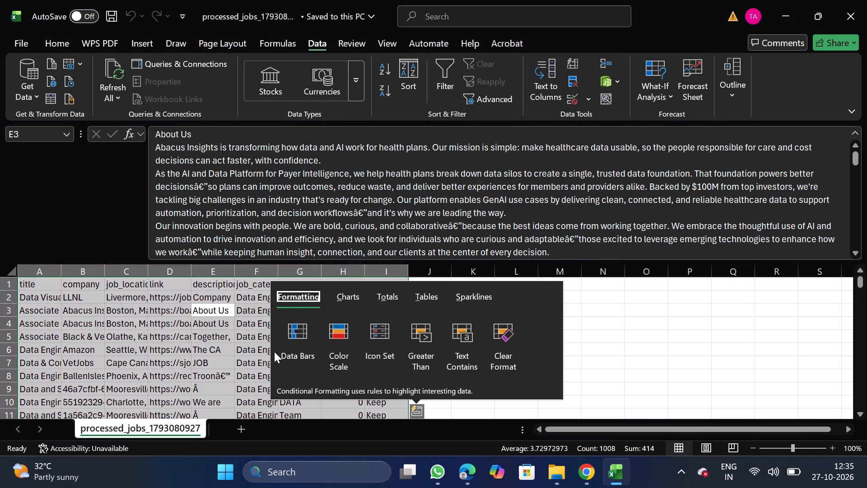
left_click(639, 319)
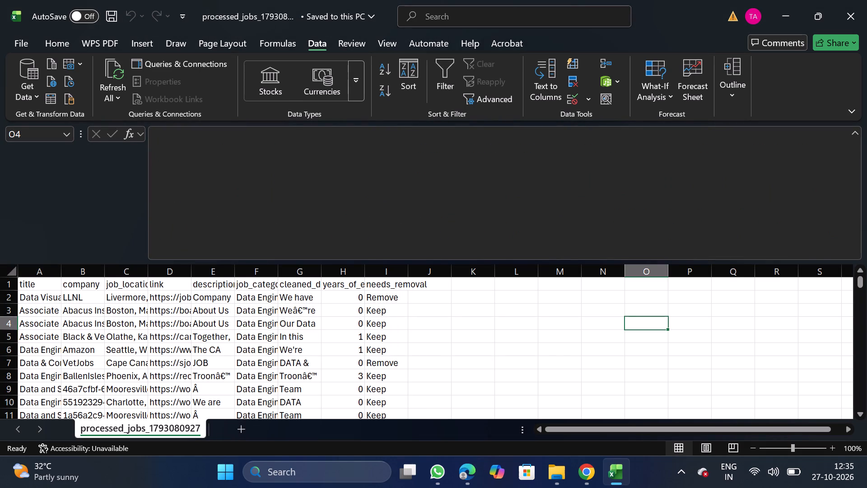
left_click(287, 359)
key("ctrl+a")
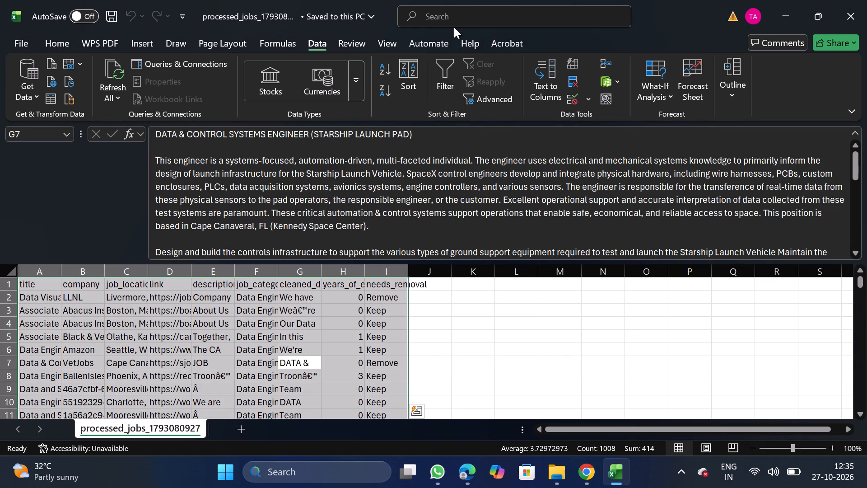
left_click(576, 81)
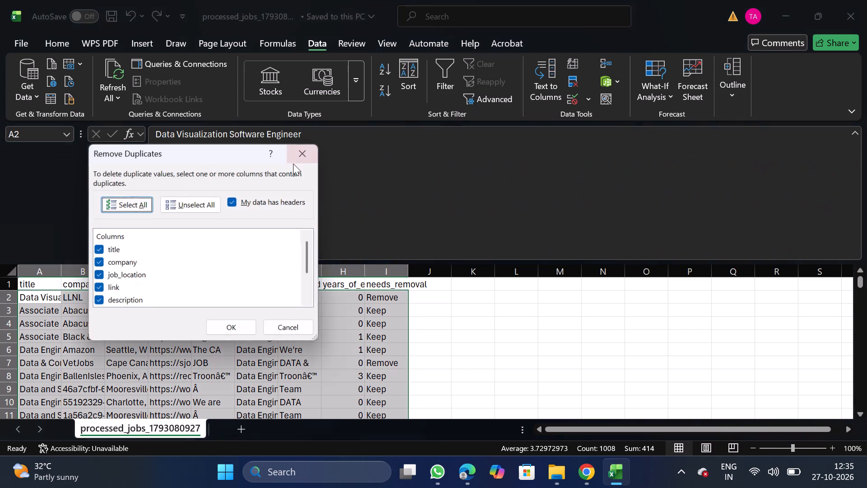
left_click(205, 201)
left_click(96, 261)
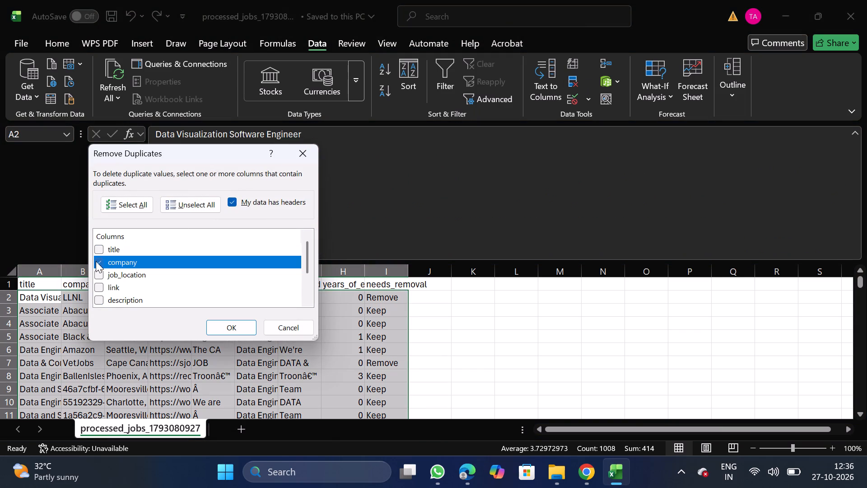
left_click(239, 322)
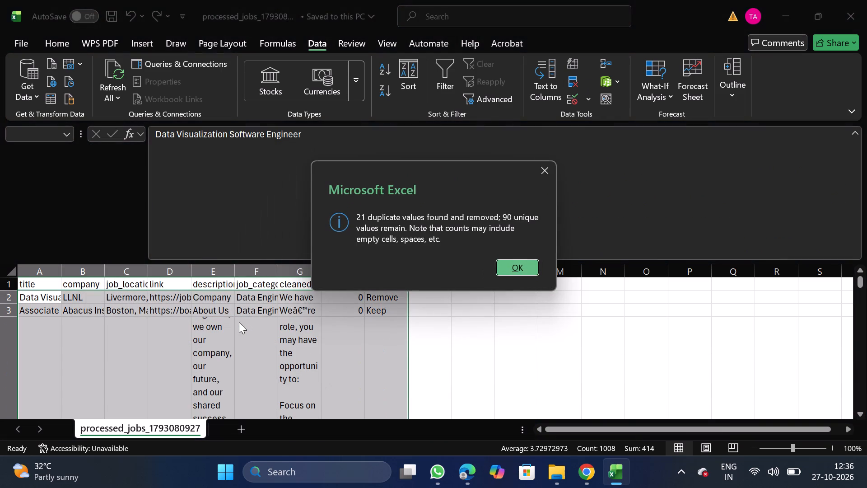
left_click(515, 269)
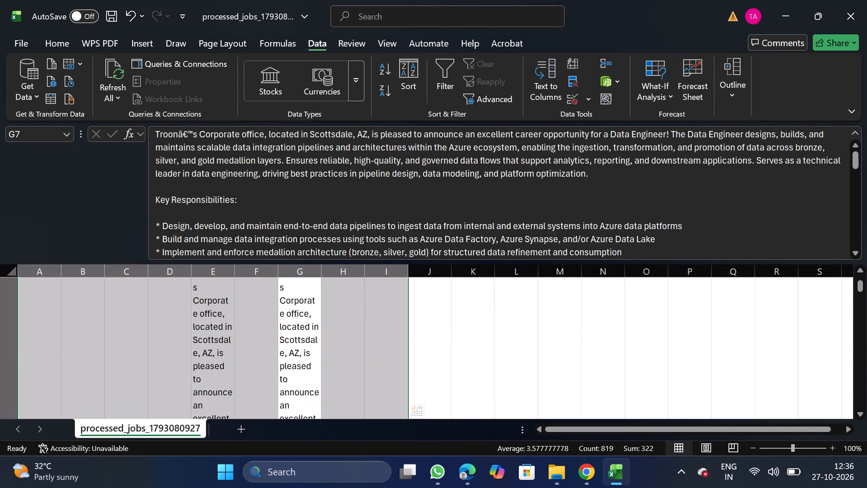
Filter needs_removal to Remove, delete all the matching rows below the header, and switch the filter off.
left_click_drag(858, 288, 861, 249)
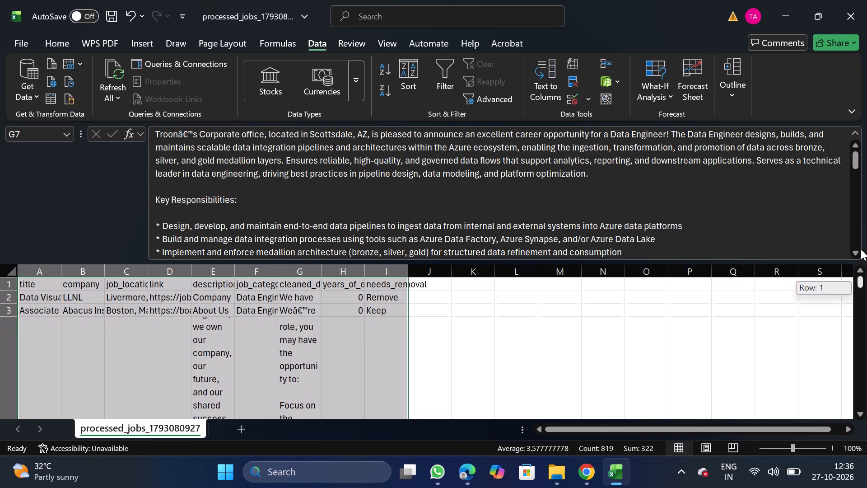
left_click_drag(861, 249, 862, 214)
left_click(393, 282)
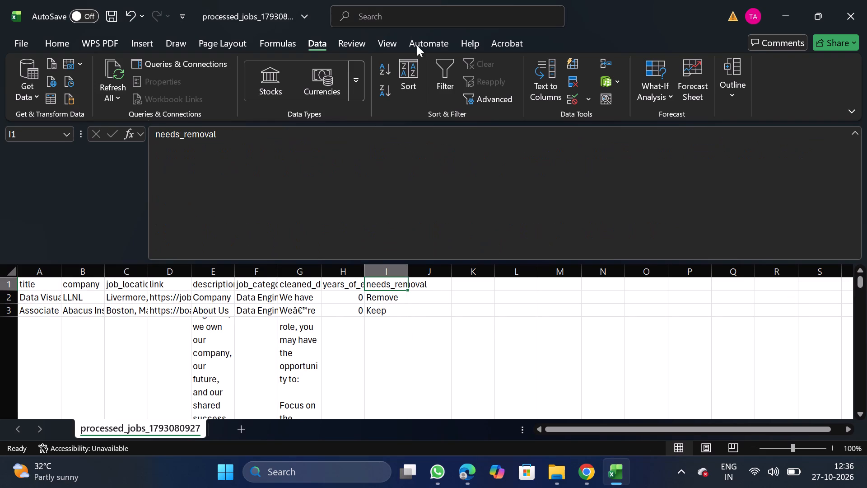
left_click(443, 79)
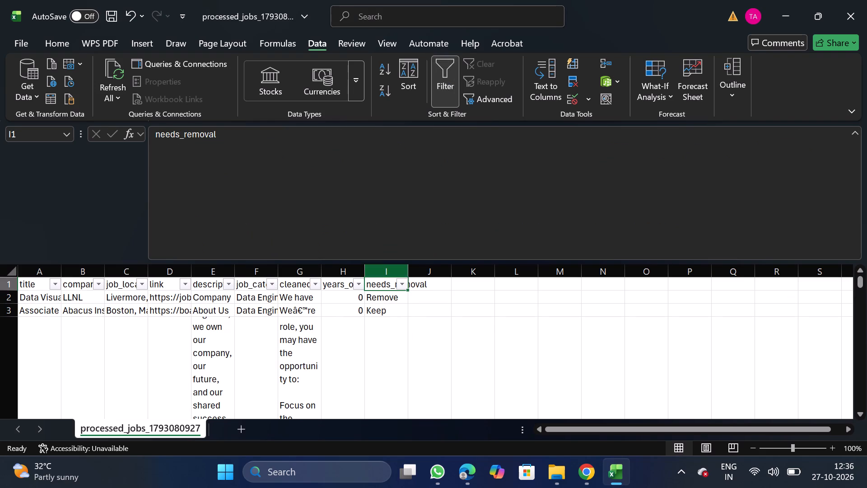
left_click(404, 285)
left_click(264, 320)
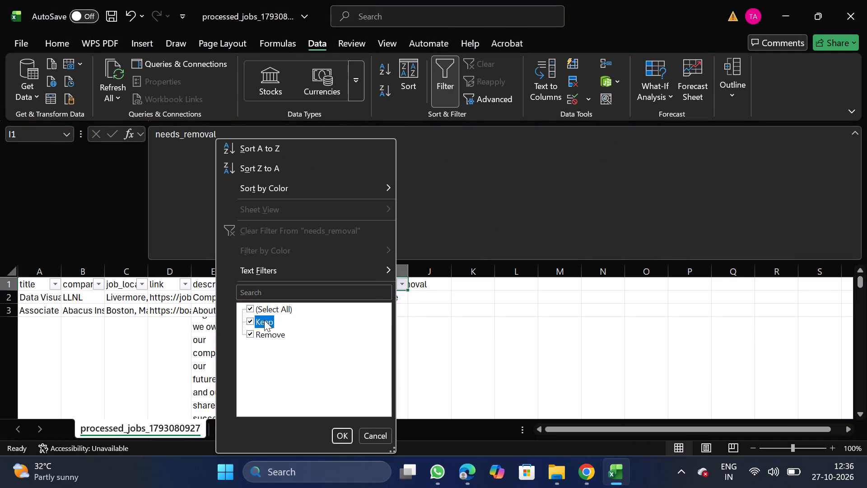
left_click(342, 438)
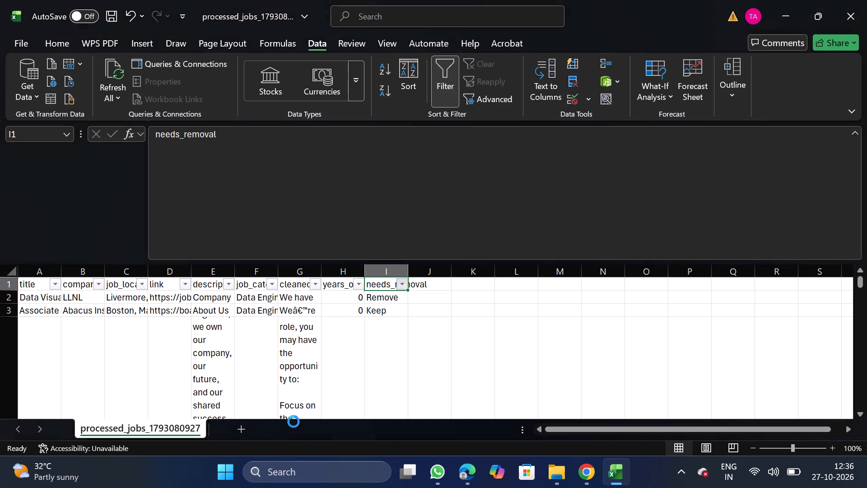
left_click(4, 297)
key("ctrl+shift+Down")
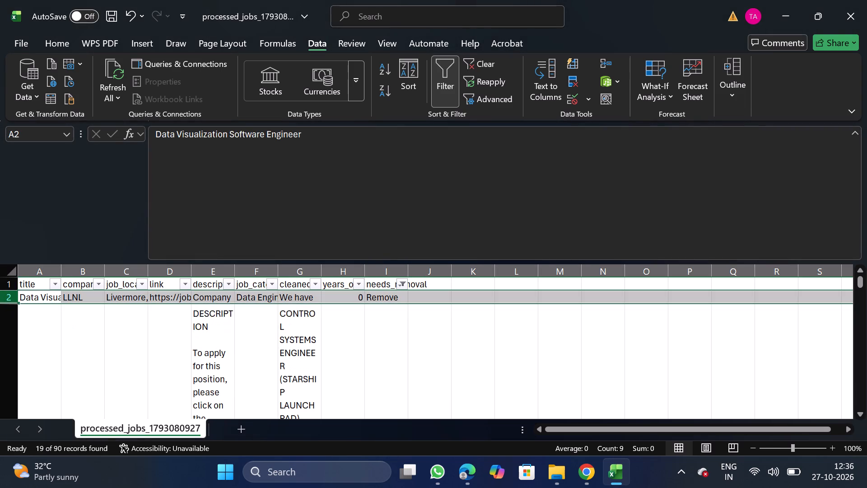
right_click(129, 338)
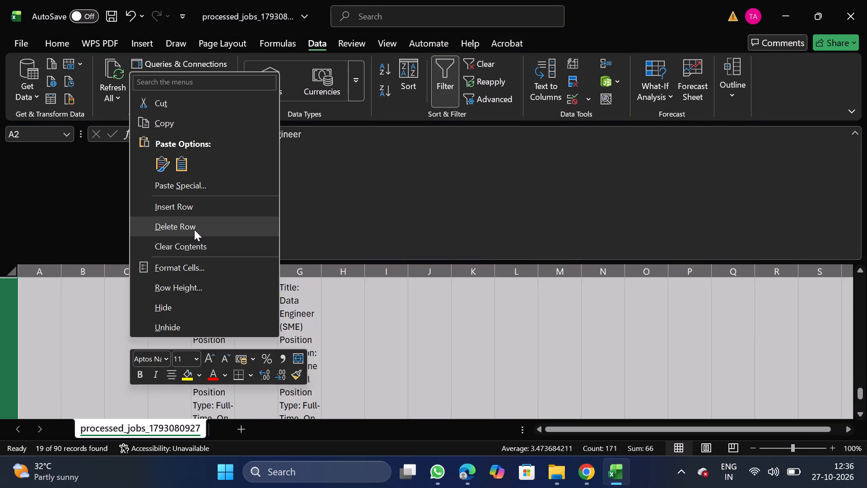
left_click(194, 230)
left_click(451, 78)
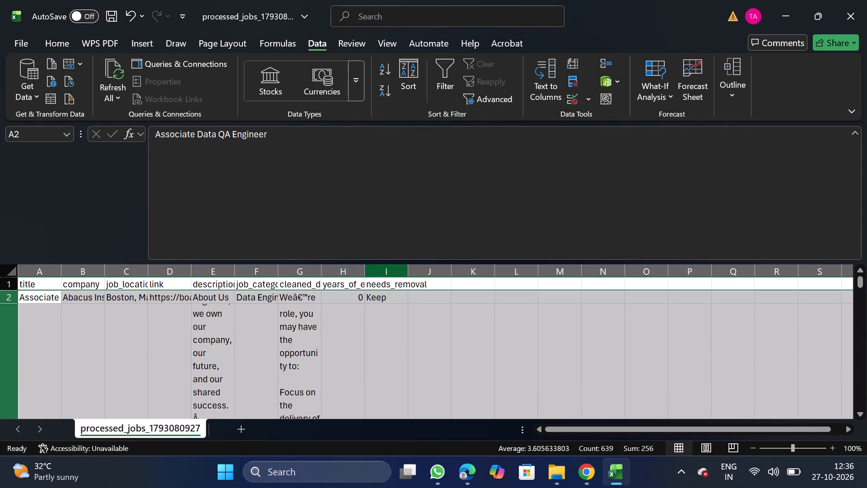
Filter years_of_experience to 8, 10 and 12, delete all the matching rows below the header, and switch the filter off.
left_click(340, 277)
left_click(445, 77)
left_click(361, 285)
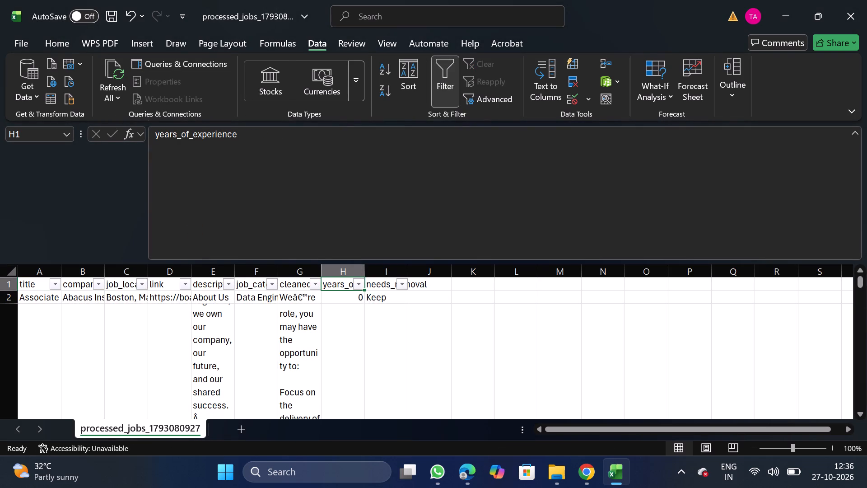
left_click(228, 311)
scroll(241, 373, "down", 1)
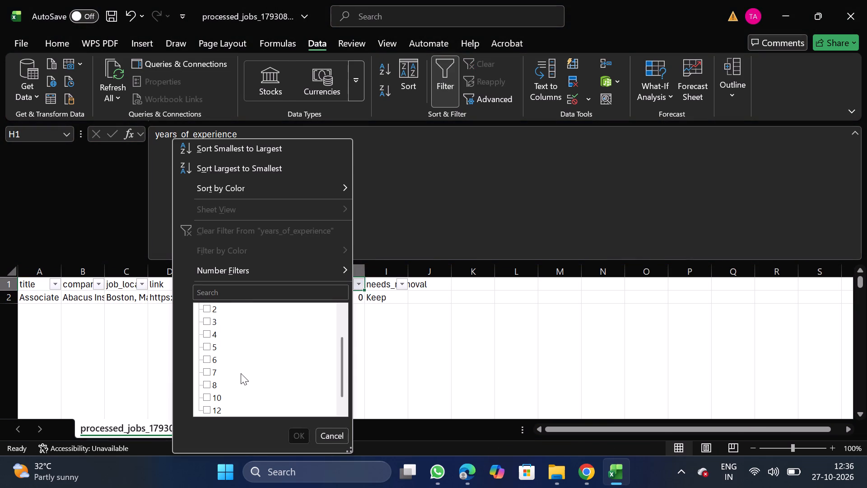
scroll(241, 373, "down", 1)
left_click(212, 373)
left_click(209, 387)
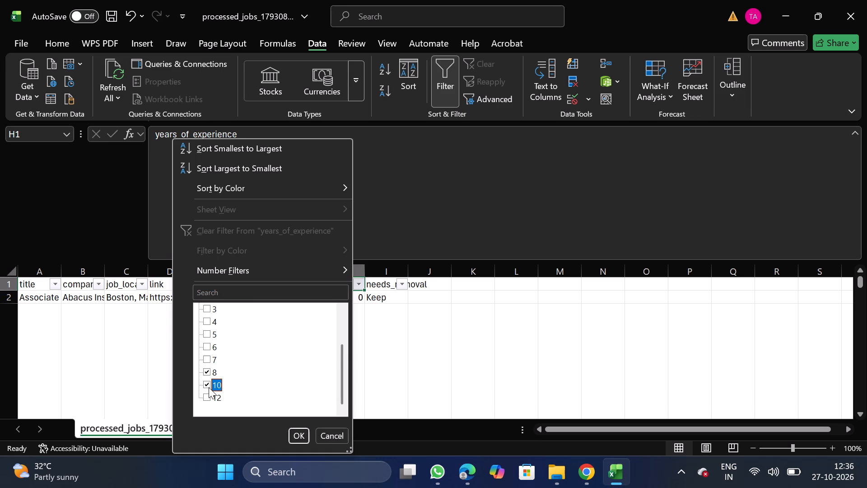
left_click(209, 397)
left_click(303, 433)
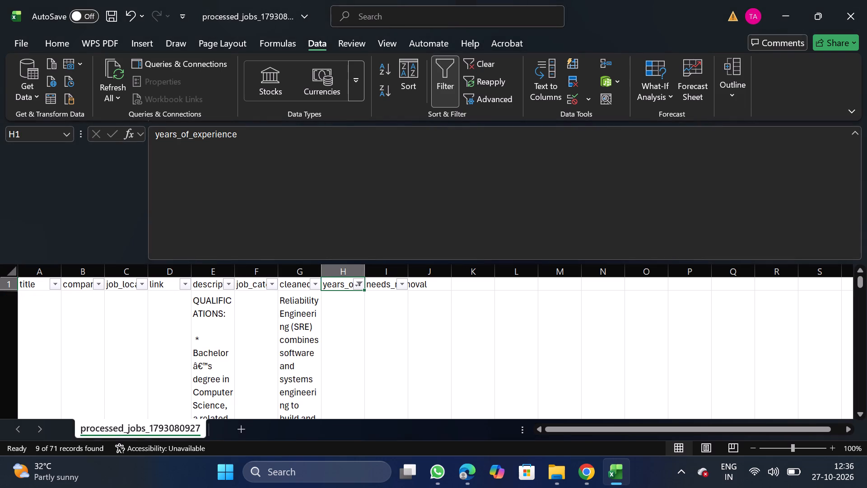
left_click(0, 304)
key("ctrl+shift+Down")
right_click(112, 346)
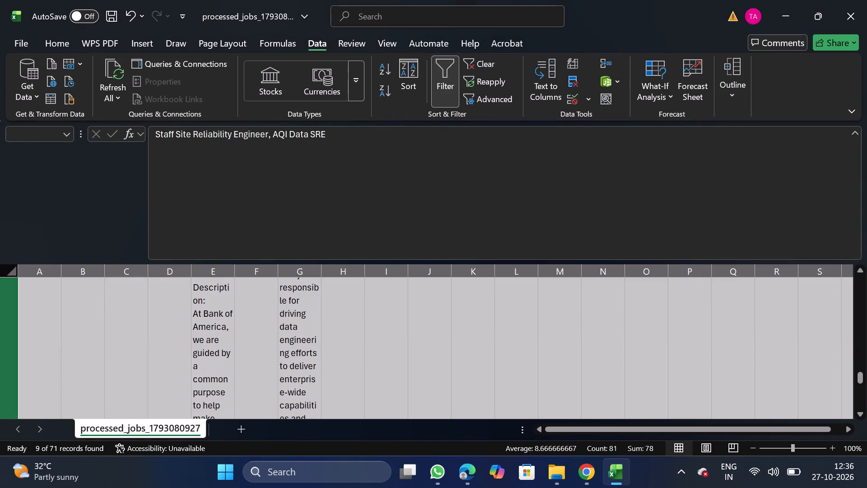
left_click(179, 237)
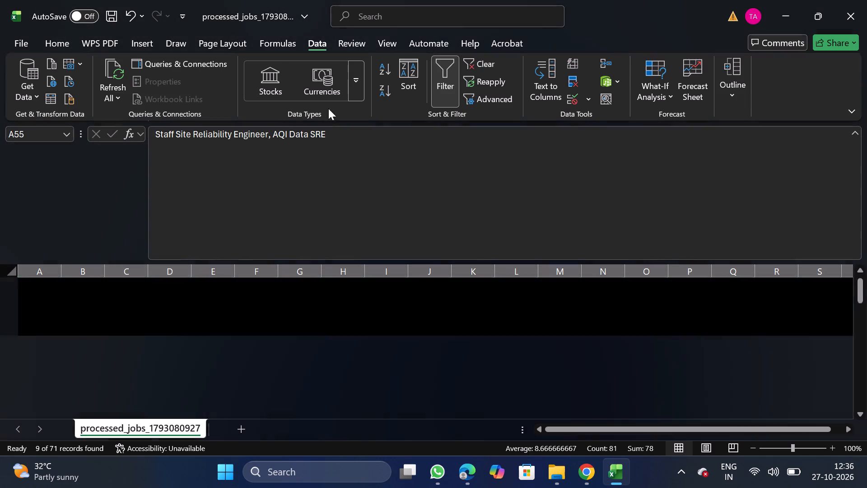
left_click(441, 85)
Delete the entire needs_removal column from the sheet.
left_click_drag(863, 397, 866, 227)
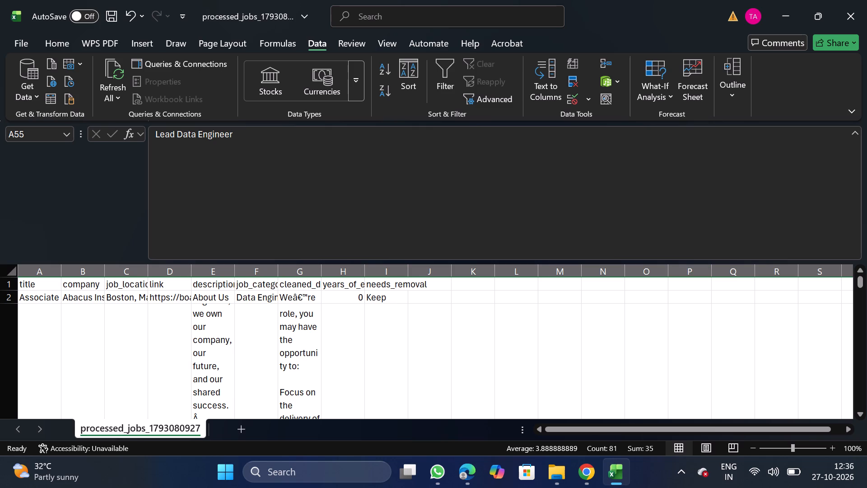
left_click_drag(389, 274, 388, 311)
right_click(388, 311)
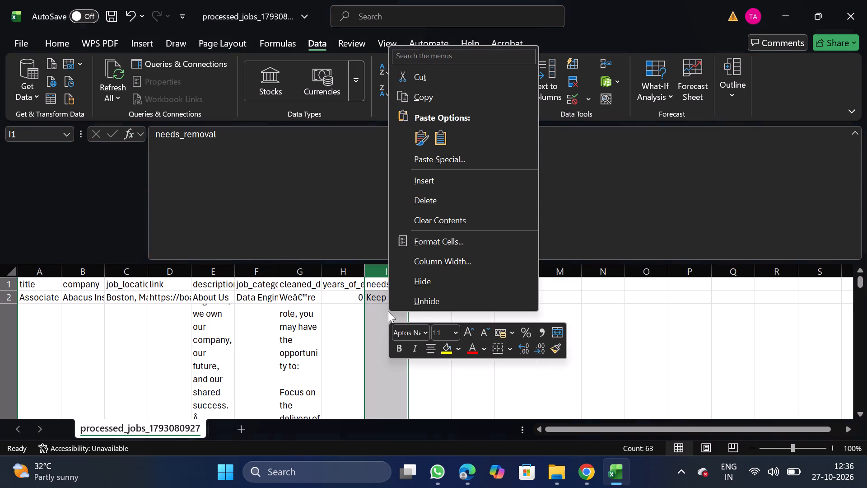
left_click(432, 199)
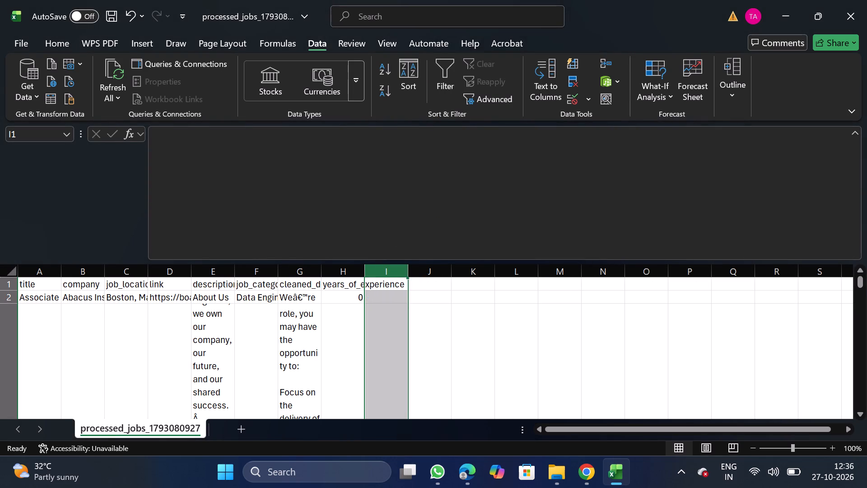
Turn off text wrapping for the description, job_category and cleaned_description columns.
left_click(217, 274)
key("shift+Right")
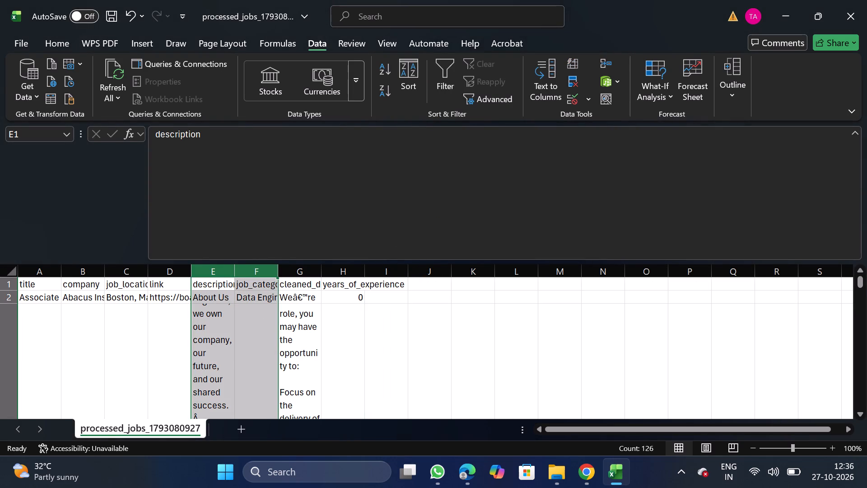
key("shift+Right")
left_click(67, 42)
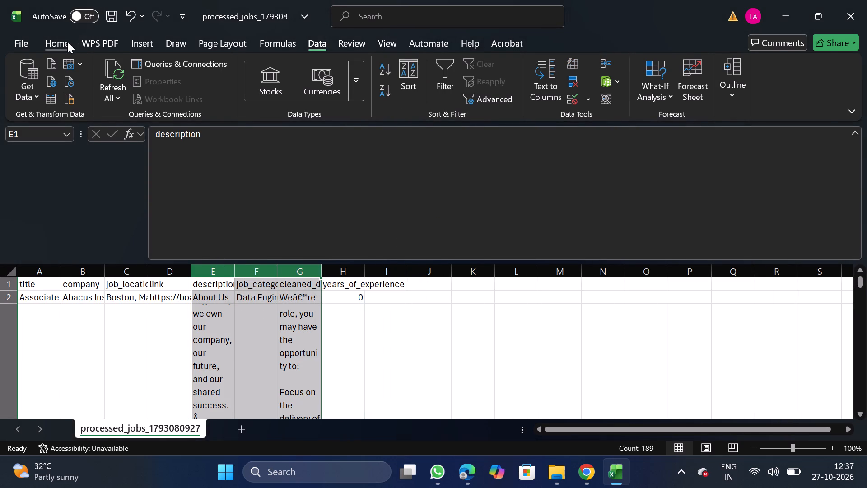
left_click(279, 110)
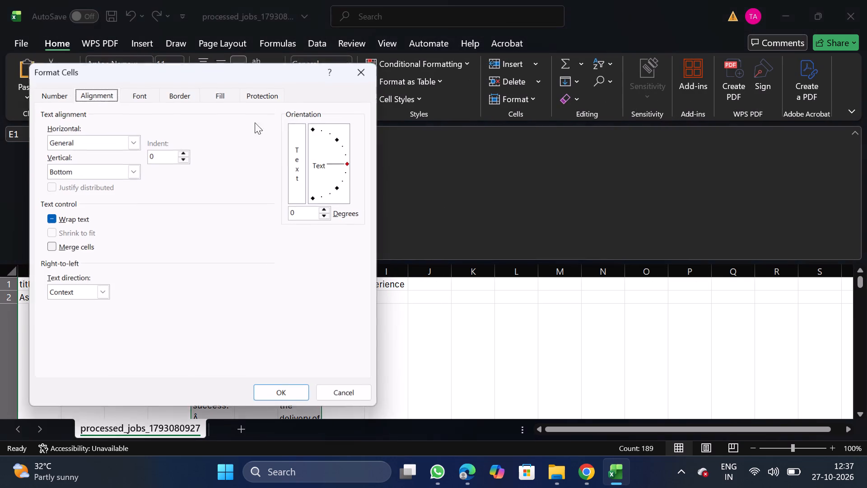
double_click(73, 215)
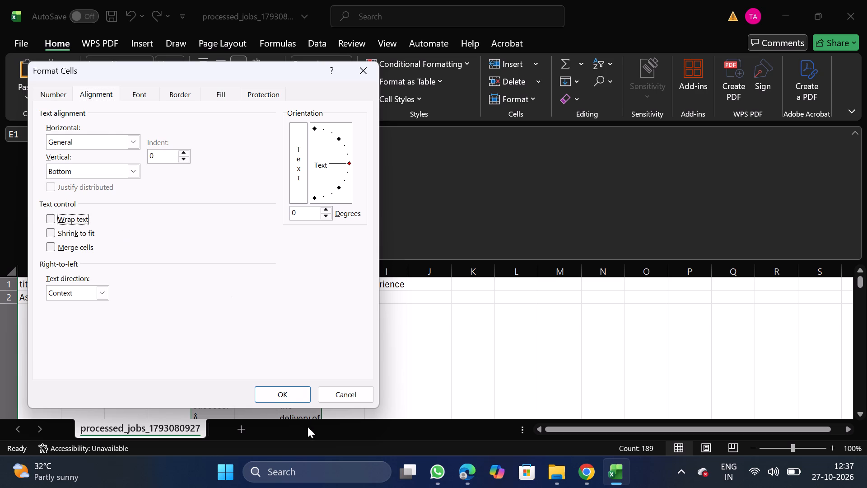
left_click(287, 393)
left_click(144, 304)
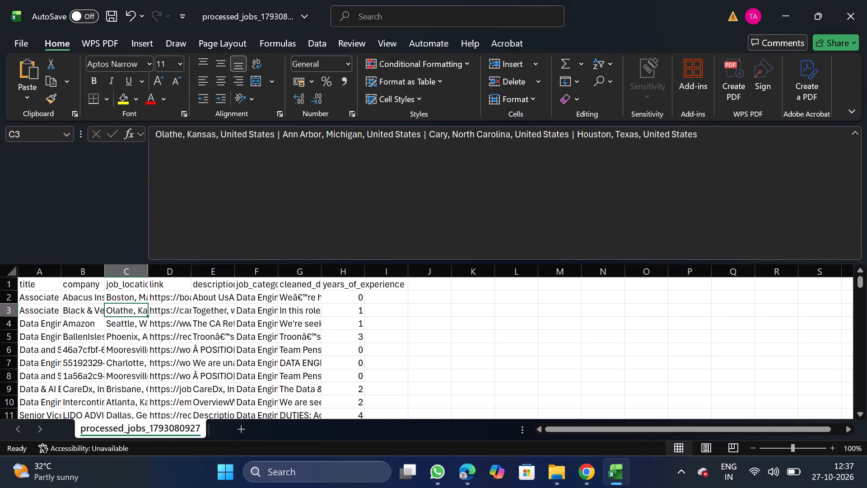
Move the job_category column to the start of the sheet, before the title column.
left_click(209, 276)
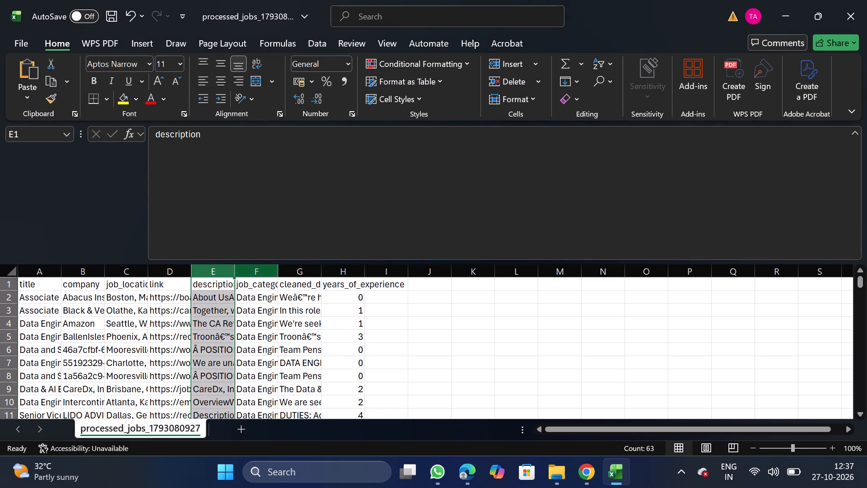
left_click(263, 272)
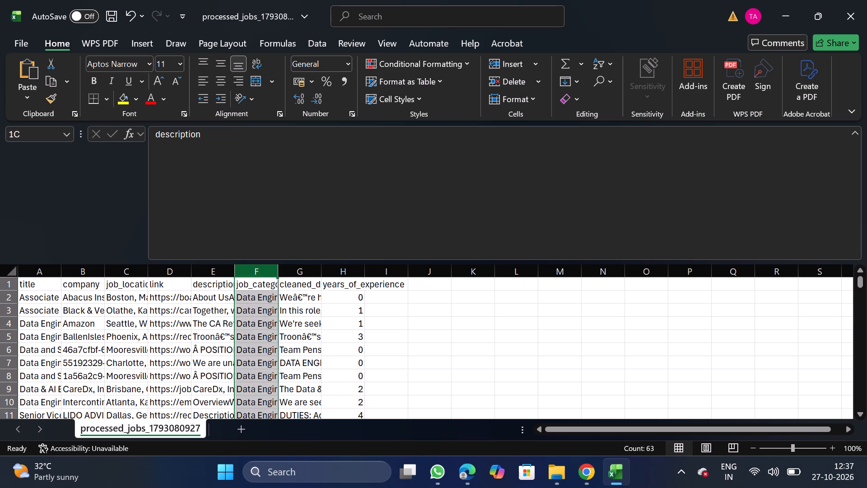
key("ctrl+x")
left_click_drag(36, 273, 36, 318)
right_click(36, 318)
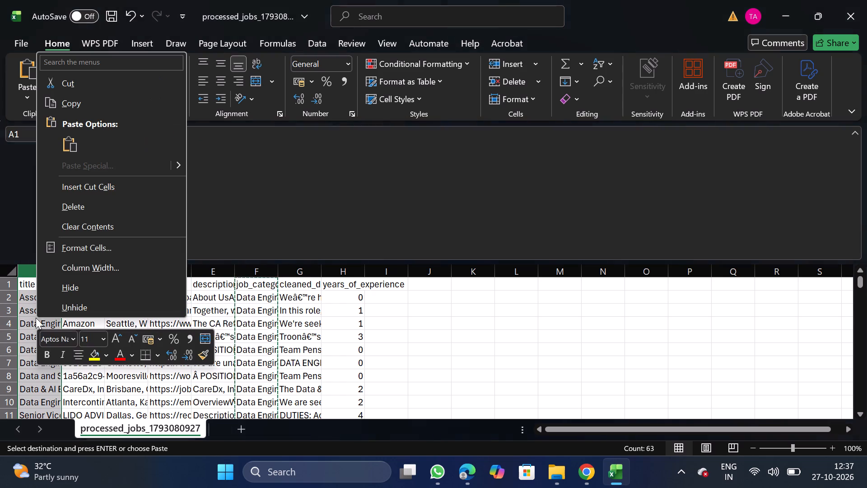
left_click(85, 183)
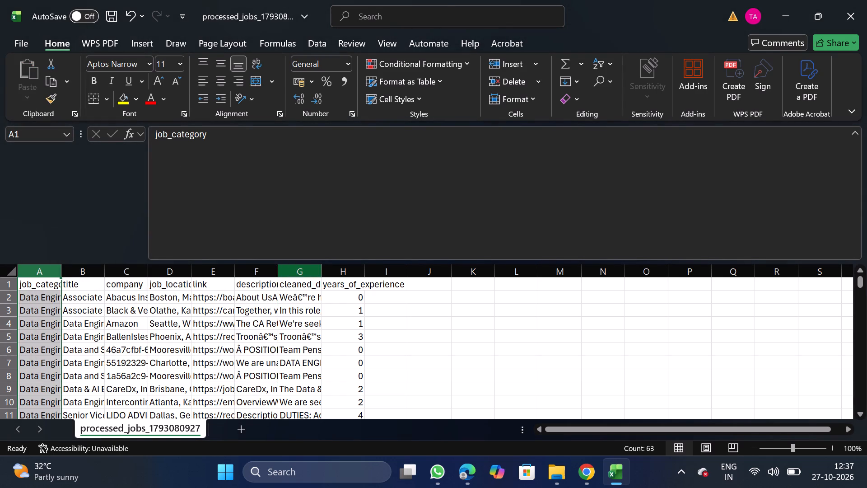
Move the link column to the end of the data, after years_of_experience.
left_click(215, 271)
key("ctrl+x")
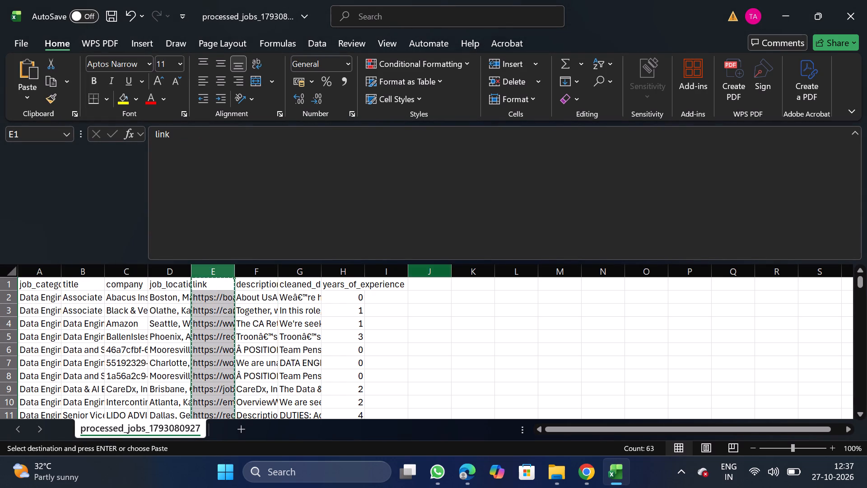
left_click(379, 277)
right_click(379, 294)
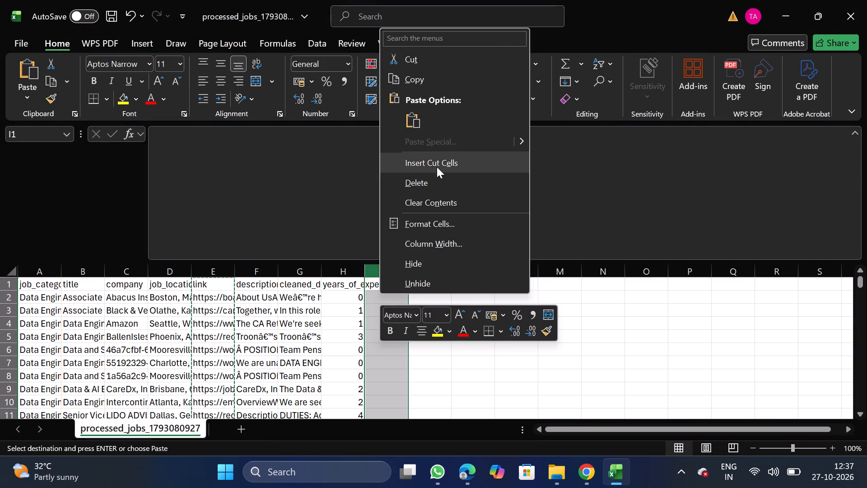
left_click(437, 167)
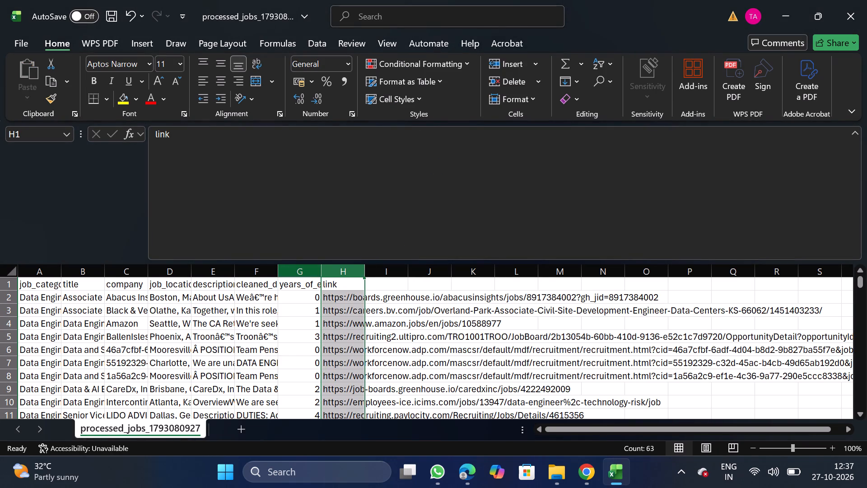
Move the years_of_experience column in front of the description column.
left_click(295, 276)
key("ctrl+x")
left_click_drag(212, 272, 204, 307)
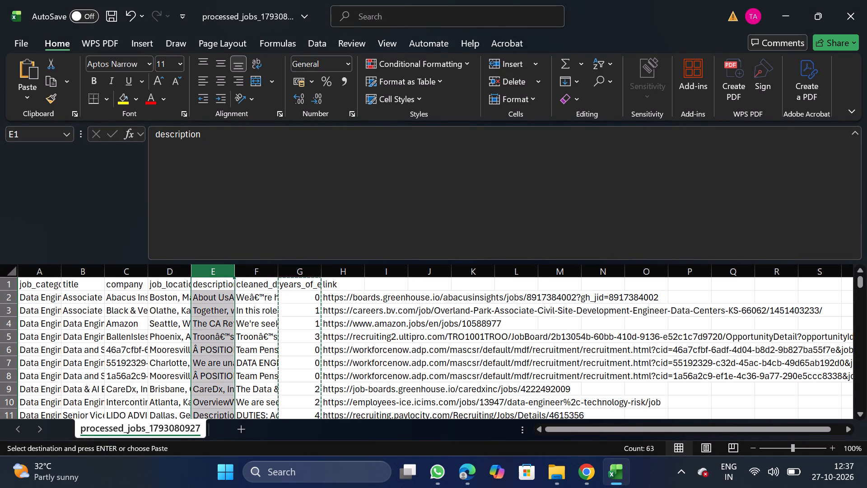
right_click(204, 307)
left_click(297, 181)
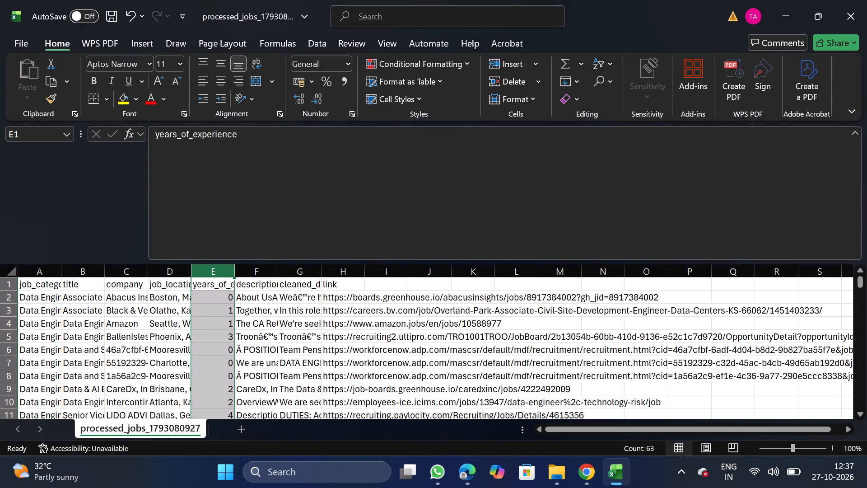
Rename the cleaned description column's header in G1 as description, reusing the header text from F1.
left_click(257, 279)
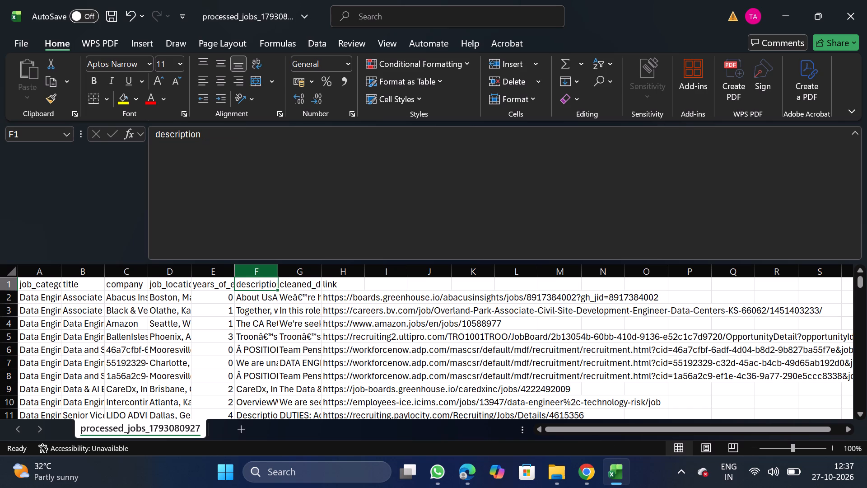
left_click_drag(154, 135, 212, 134)
key("ctrl+c")
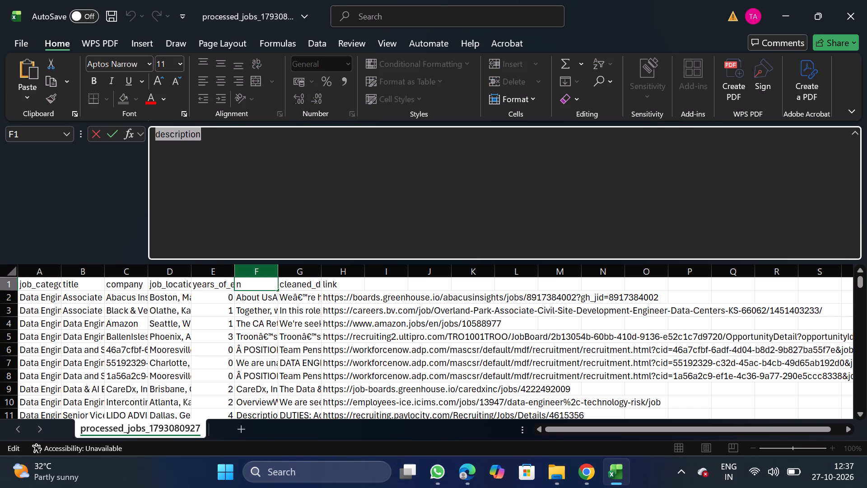
left_click(312, 284)
left_click(393, 225)
key("BackSpace")
key("BackSpace")
key("BackSpace")
key("BackSpace")
key("BackSpace")
key("BackSpace")
key("BackSpace")
key("BackSpace")
key("BackSpace")
key("BackSpace")
key("BackSpace")
key("BackSpace")
key("BackSpace")
key("BackSpace")
key("BackSpace")
key("BackSpace")
key("BackSpace")
key("BackSpace")
key("BackSpace")
key("BackSpace")
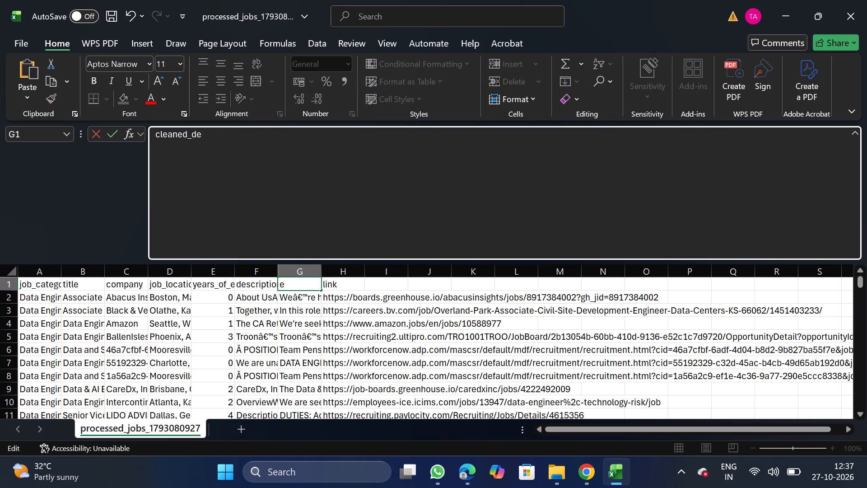
key("ctrl+v")
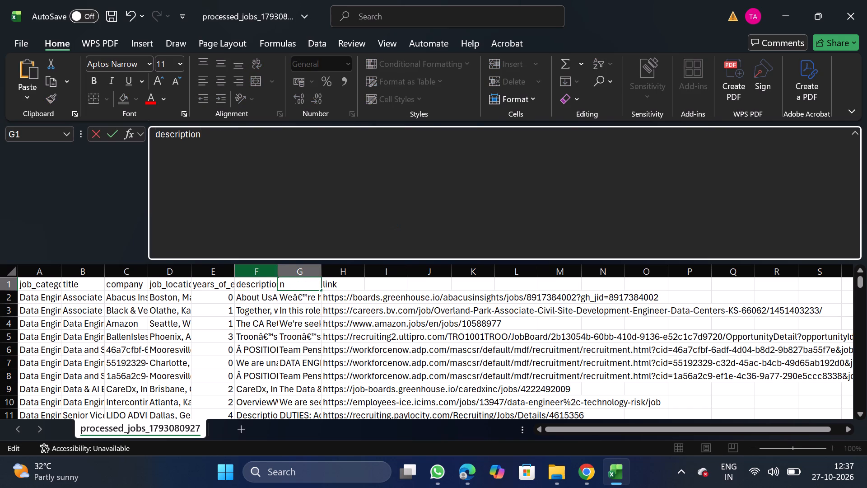
Rename the F1 header as original_description, copying the name from the bulk CSV upload requirements on NextGenApply's Create Job page in Chrome.
left_click(257, 276)
left_click(348, 201)
key("BackSpace")
key("BackSpace")
key("BackSpace")
key("BackSpace")
key("BackSpace")
key("BackSpace")
key("BackSpace")
key("BackSpace")
key("BackSpace")
key("BackSpace")
key("BackSpace")
key("BackSpace")
key("BackSpace")
key("BackSpace")
key("BackSpace")
key("BackSpace")
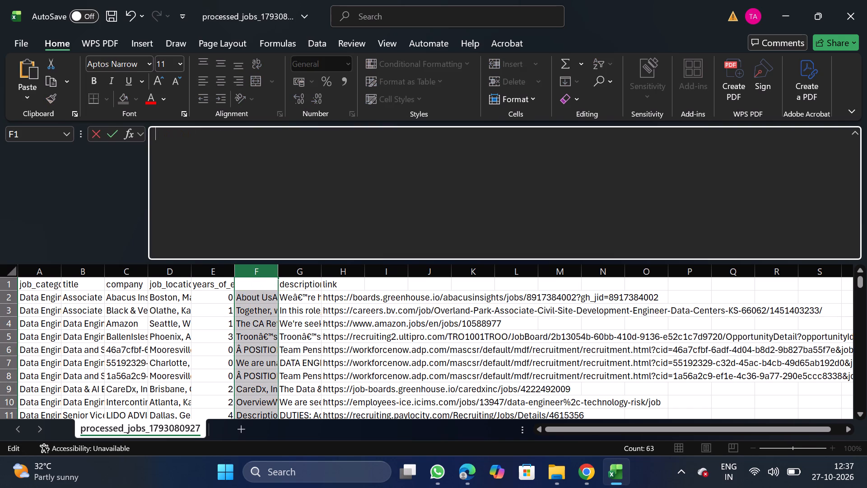
left_click(580, 477)
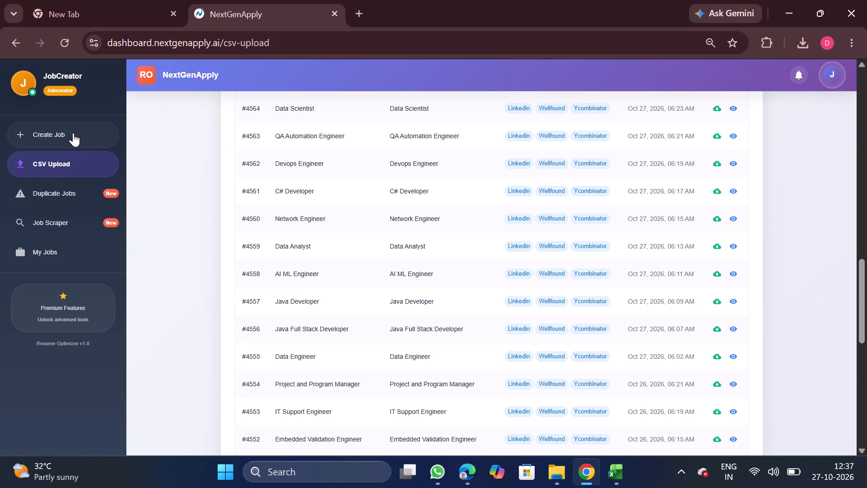
left_click(73, 133)
left_click(425, 120)
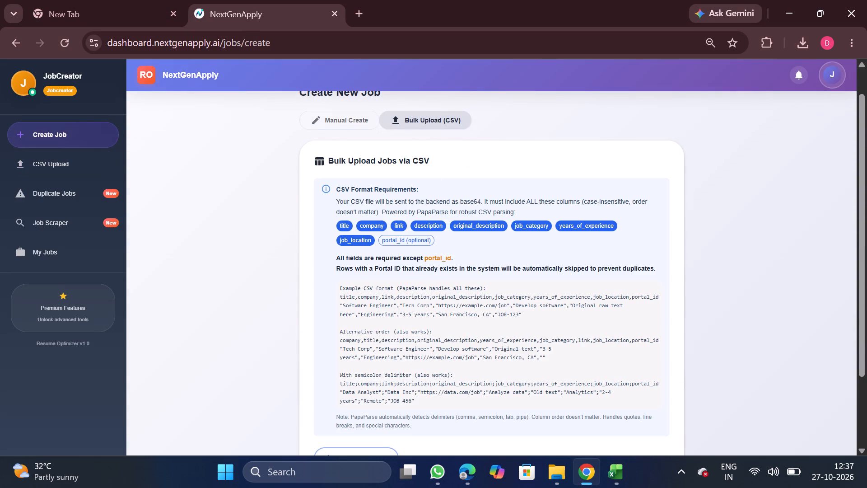
double_click(485, 225)
key("ctrl+c")
left_click(606, 467)
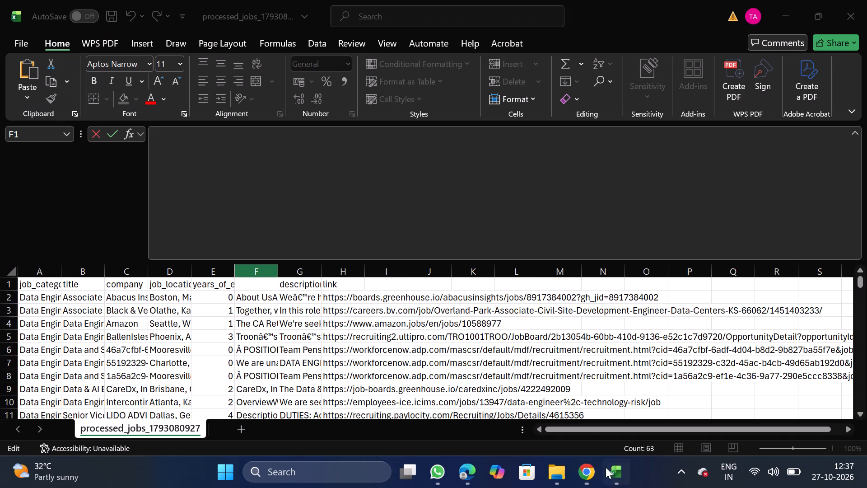
key("ctrl+c")
key("BackSpace")
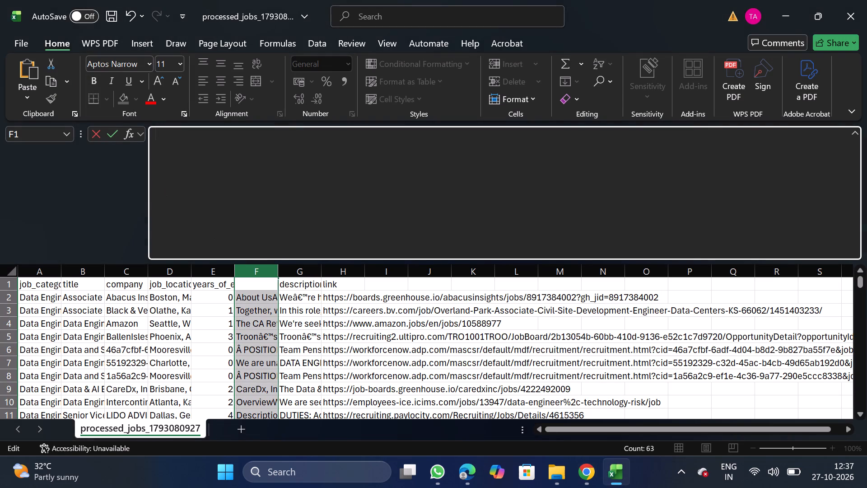
key("ctrl+v")
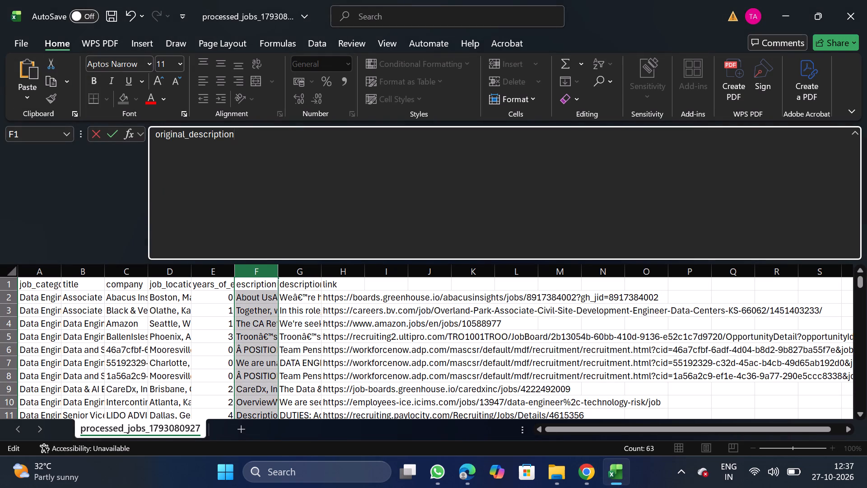
Confirm the F1 header and add a filter to the title column.
left_click(76, 267)
left_click(76, 267)
left_click(318, 47)
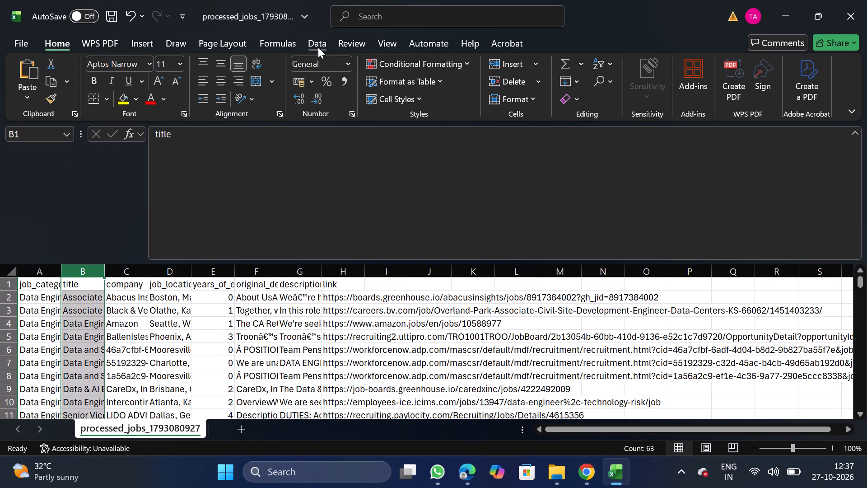
left_click(445, 84)
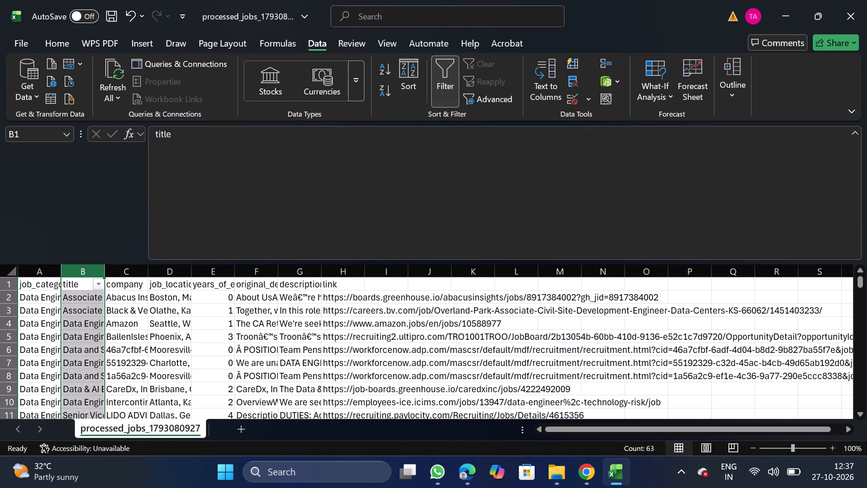
Filter the title column to Associate Civil Site Development Engineer - Data Centers; Senior Sales Engineer, Data Products; and Senior Vice President, Senior Data and AI Engineer.
left_click(98, 281)
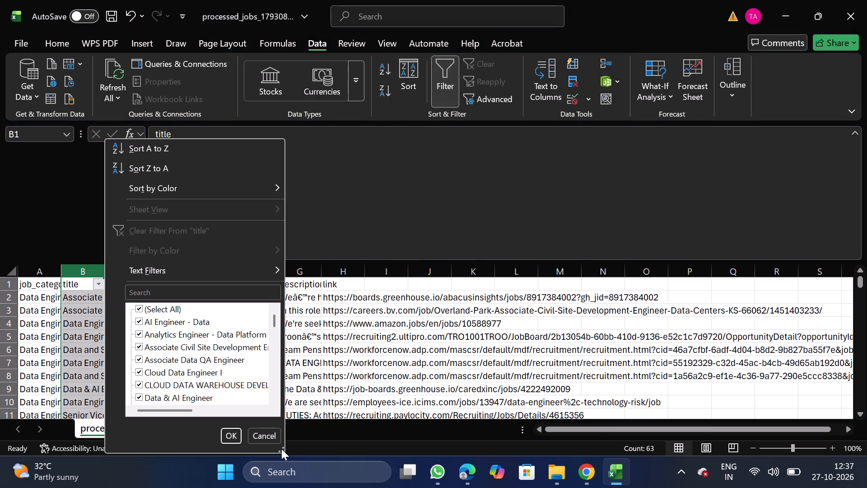
triple_click(282, 452)
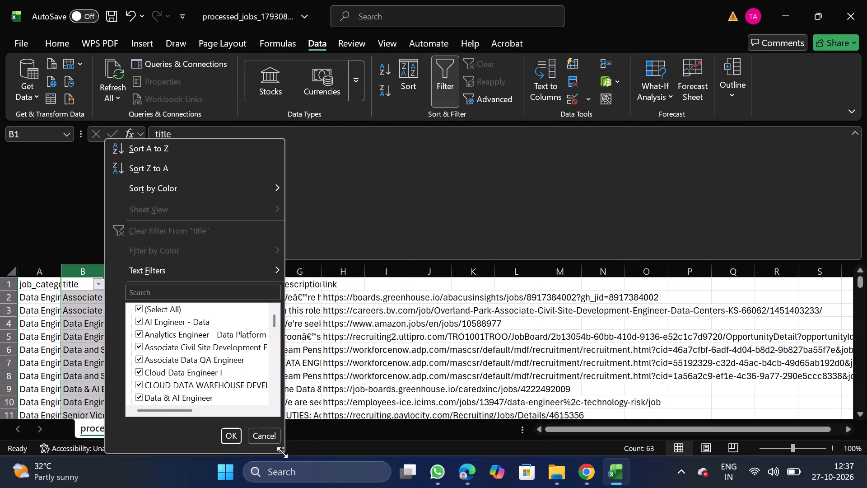
left_click(282, 452)
left_click_drag(282, 452, 599, 487)
left_click(161, 311)
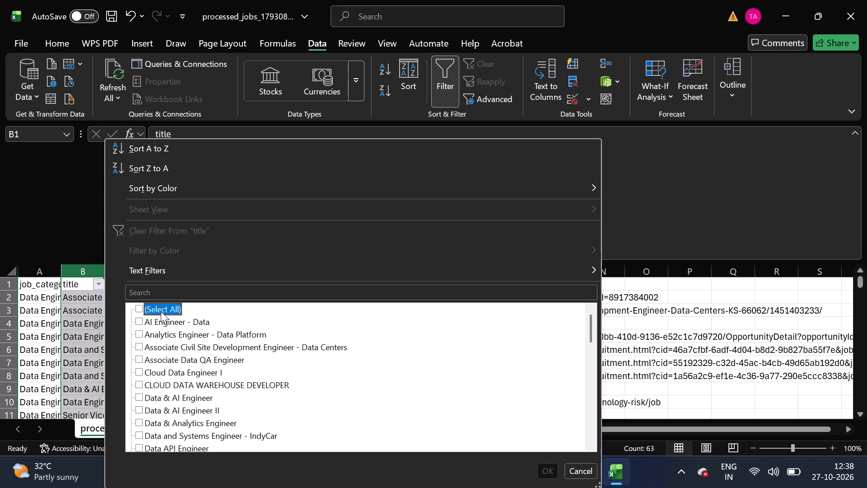
left_click(225, 346)
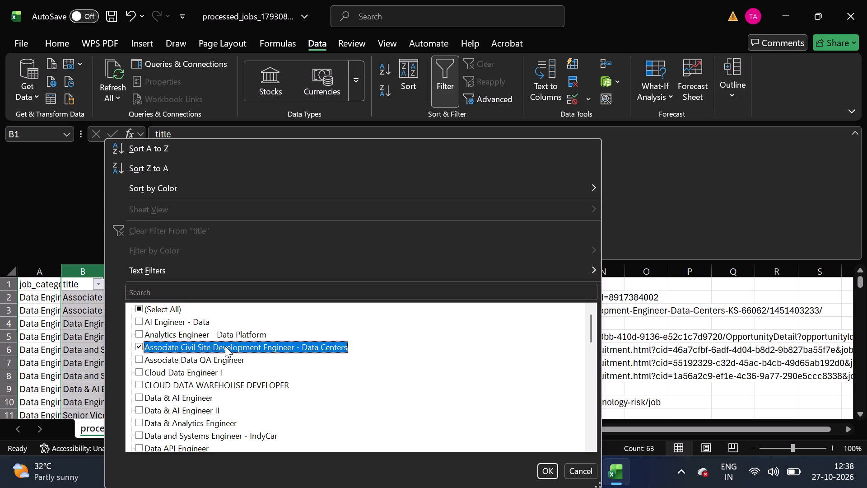
left_click(222, 384)
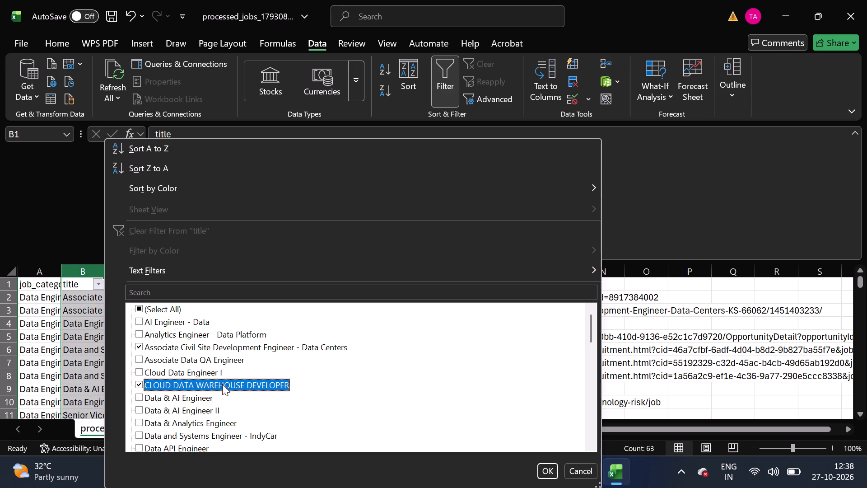
left_click(222, 384)
scroll(200, 436, "down", 1)
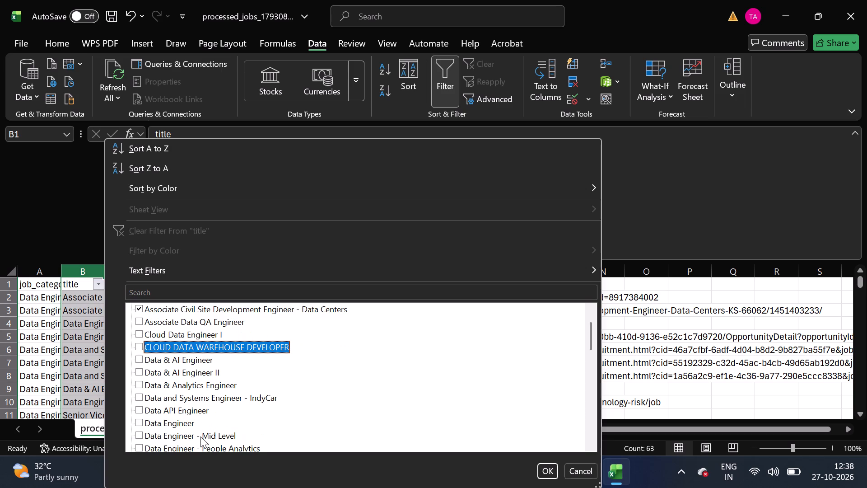
scroll(187, 436, "down", 1)
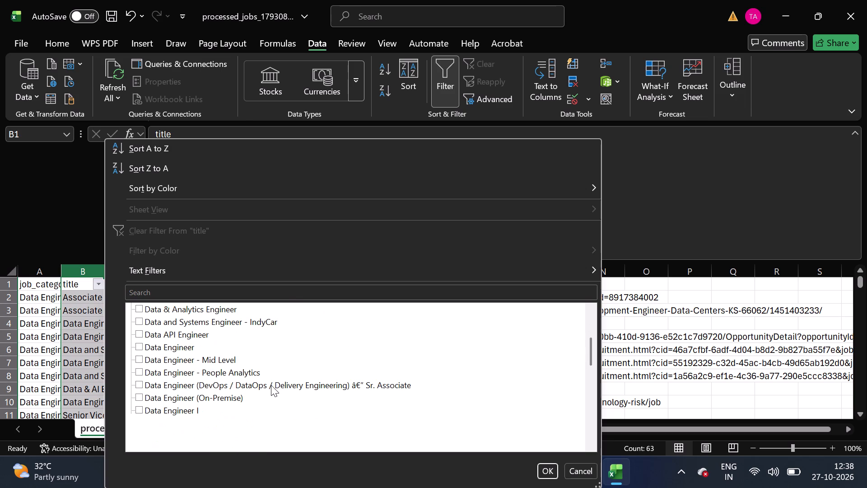
scroll(204, 430, "down", 1)
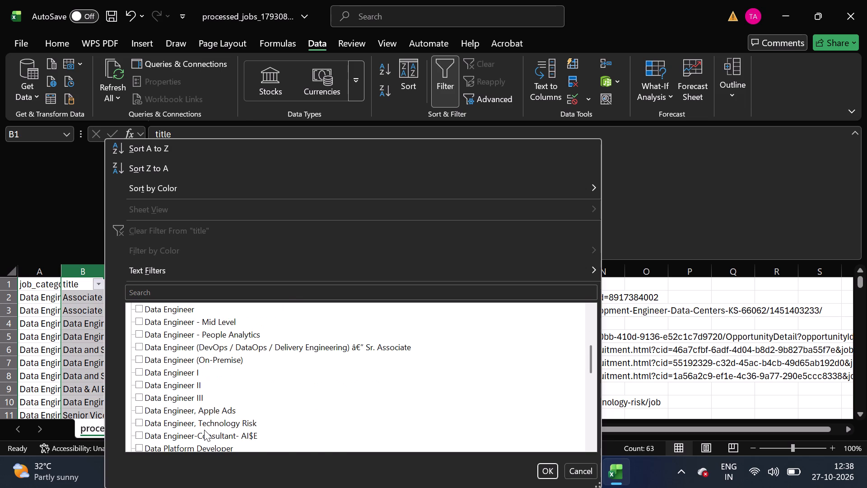
scroll(204, 430, "down", 1)
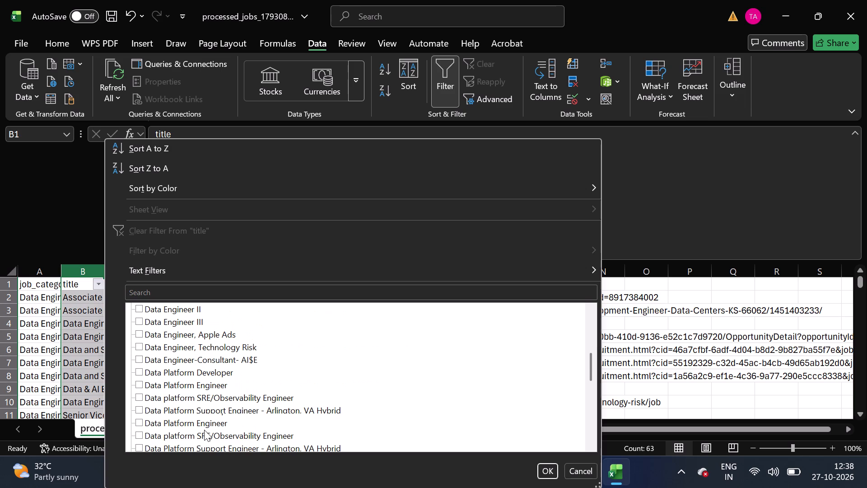
scroll(204, 430, "down", 1)
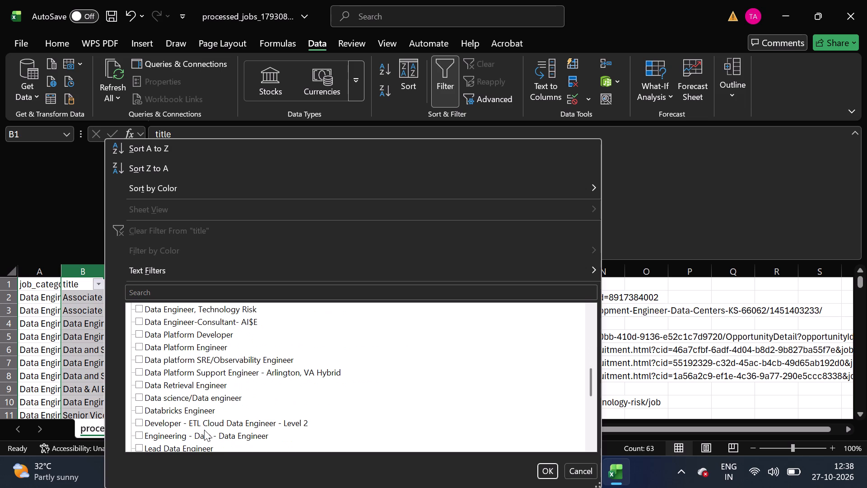
scroll(194, 439, "down", 1)
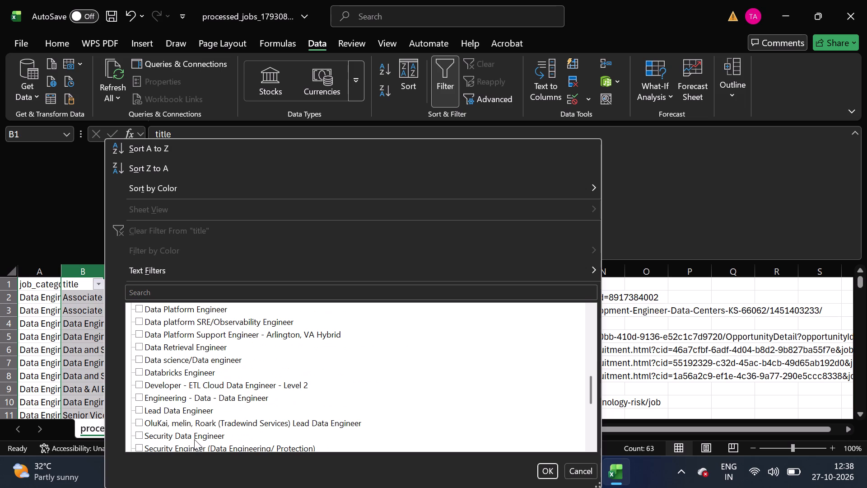
scroll(194, 439, "down", 1)
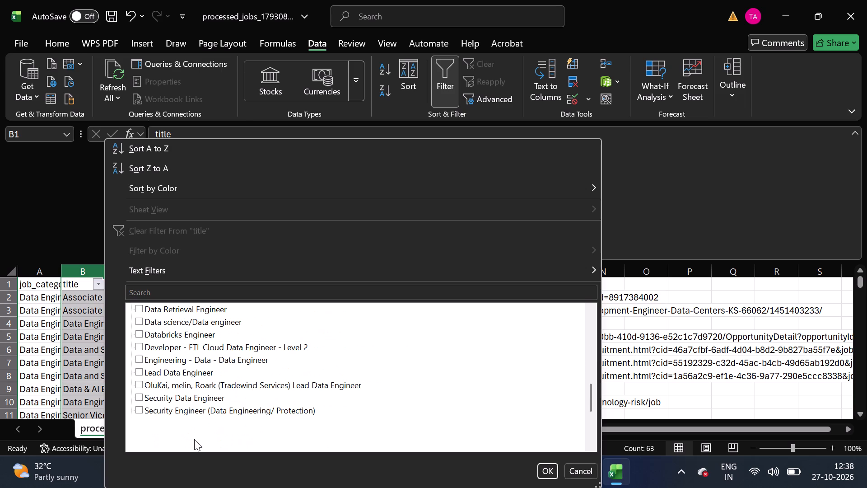
scroll(194, 439, "down", 1)
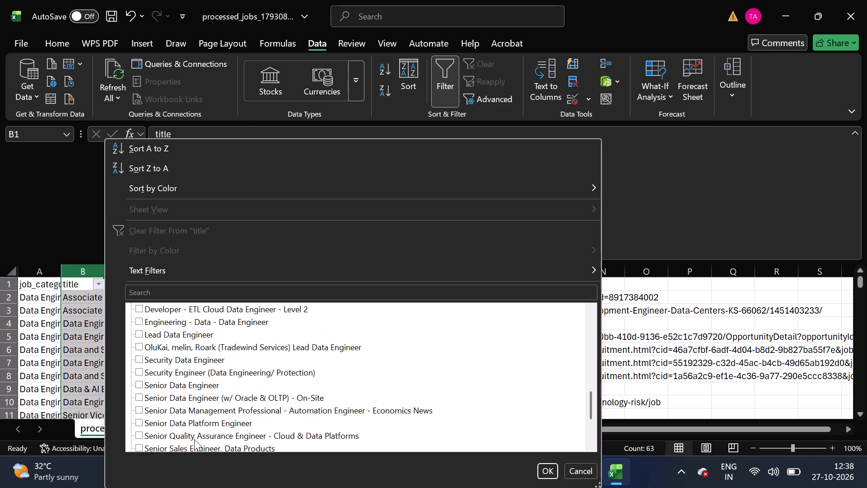
scroll(194, 439, "down", 1)
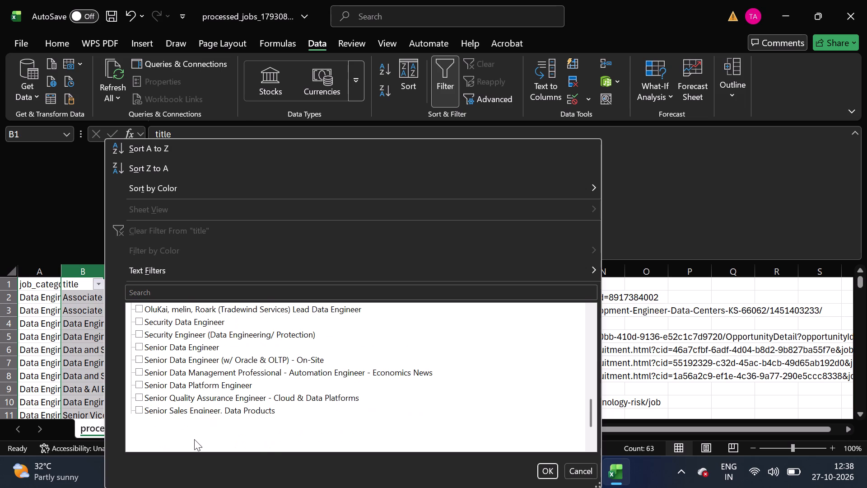
scroll(194, 439, "down", 1)
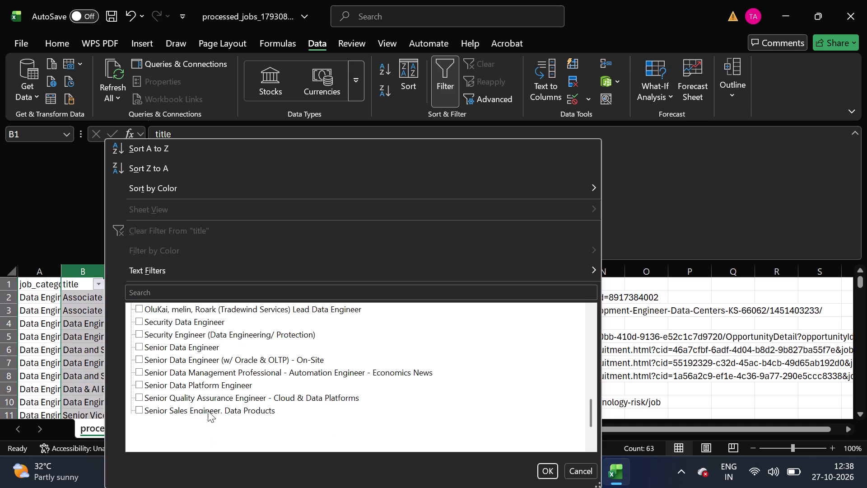
left_click(208, 411)
left_click(207, 424)
scroll(207, 424, "down", 1)
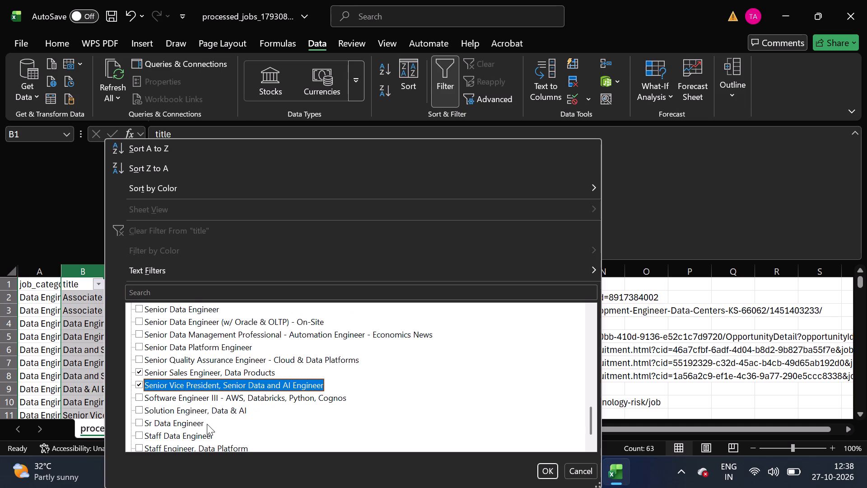
scroll(207, 424, "down", 2)
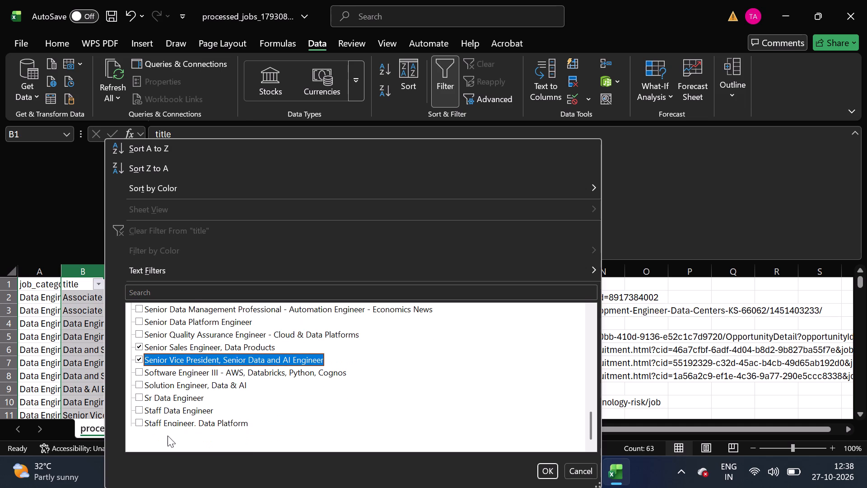
left_click(168, 436)
left_click(558, 474)
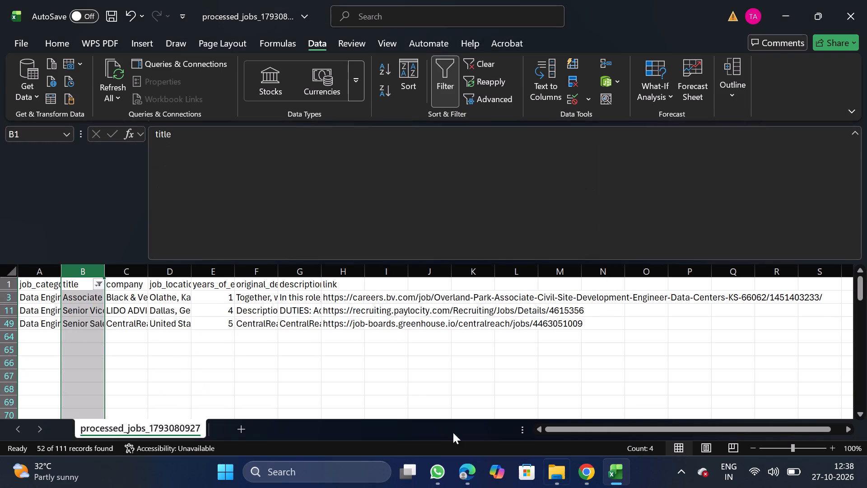
Delete the three filtered job rows and remove the filter to show the remaining jobs.
left_click(0, 297)
key("ctrl+shift+Down")
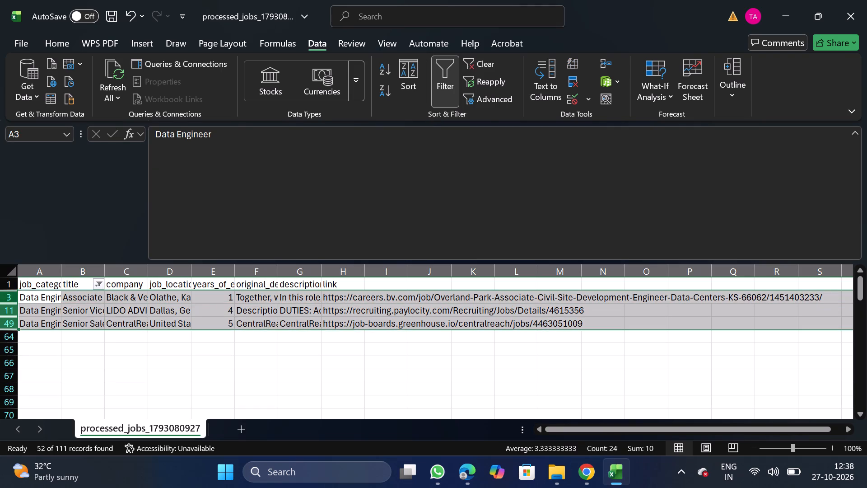
right_click(87, 328)
right_click_drag(91, 324, 88, 306)
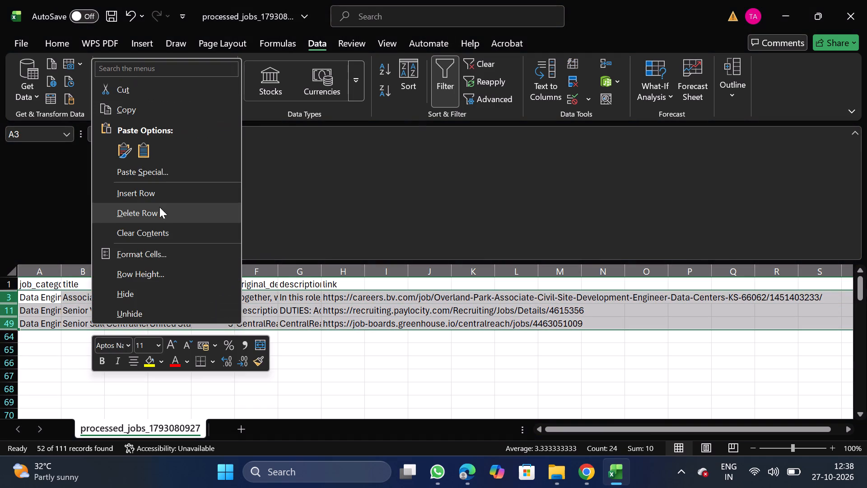
left_click(159, 207)
left_click(449, 84)
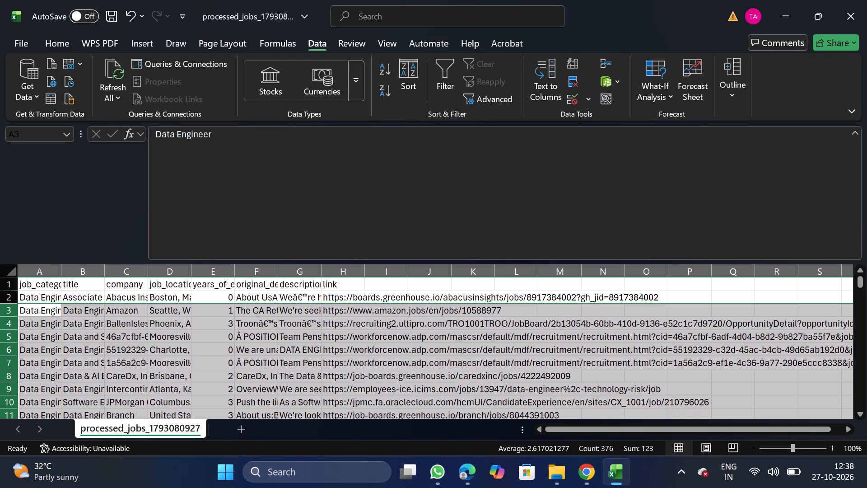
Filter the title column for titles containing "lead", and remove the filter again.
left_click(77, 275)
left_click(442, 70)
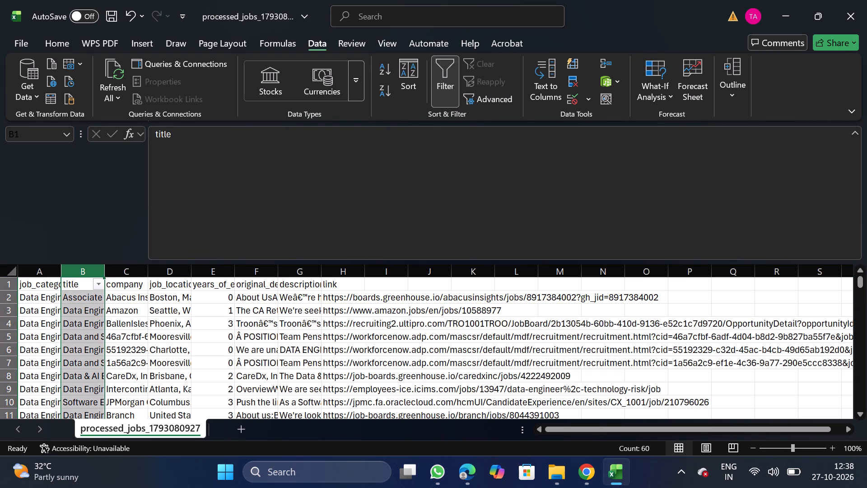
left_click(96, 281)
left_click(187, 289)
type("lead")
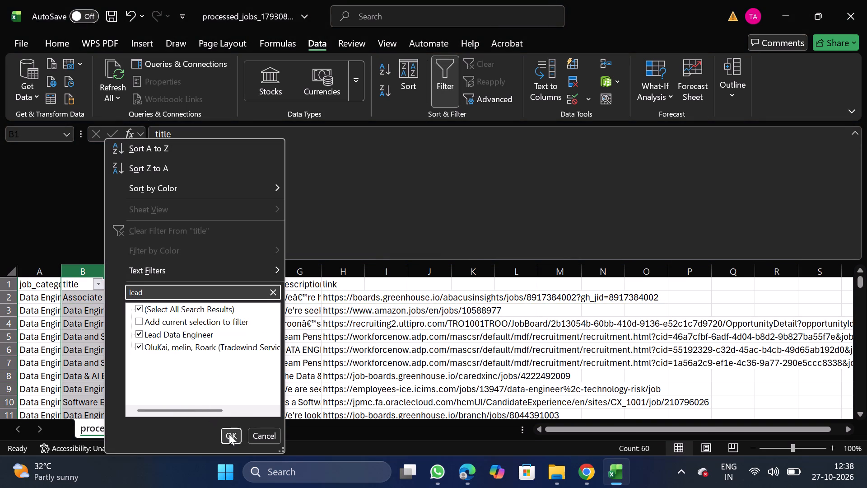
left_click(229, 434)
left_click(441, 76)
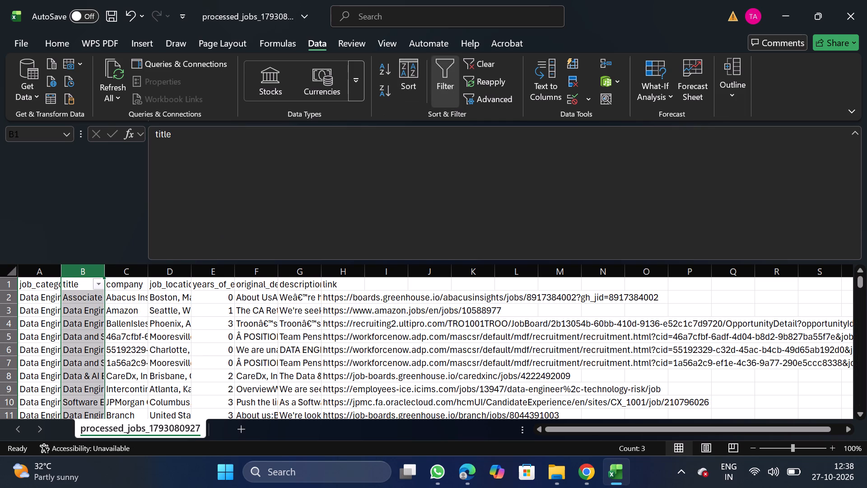
Filter the title column for titles containing "staff".
left_click(433, 78)
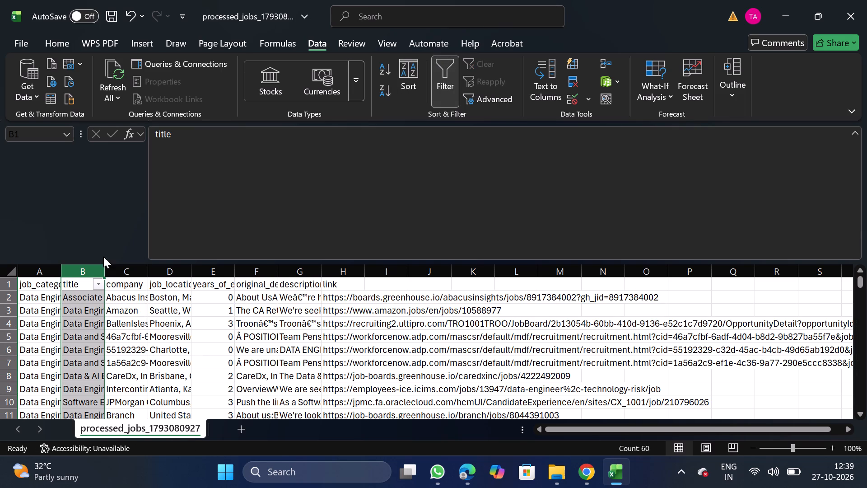
left_click(101, 284)
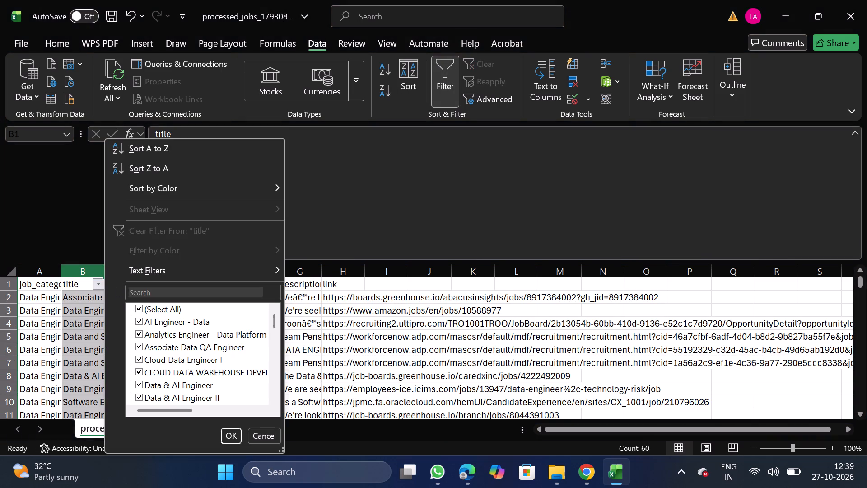
left_click(179, 295)
type("staff")
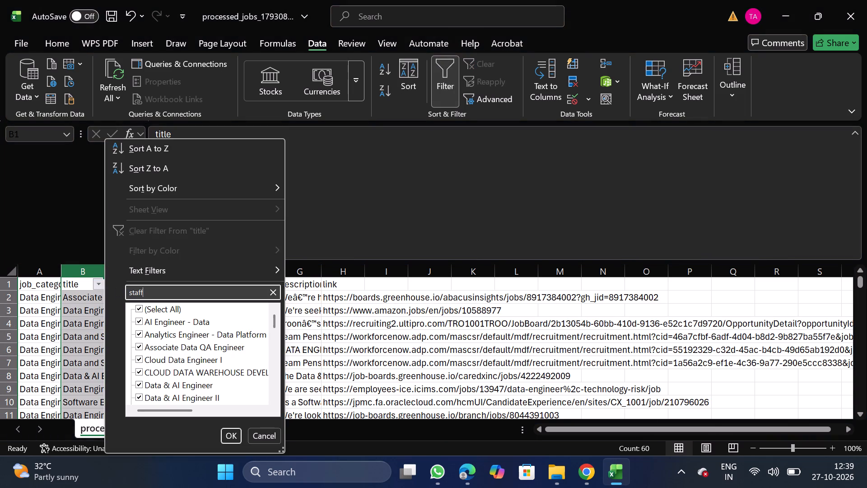
left_click(232, 434)
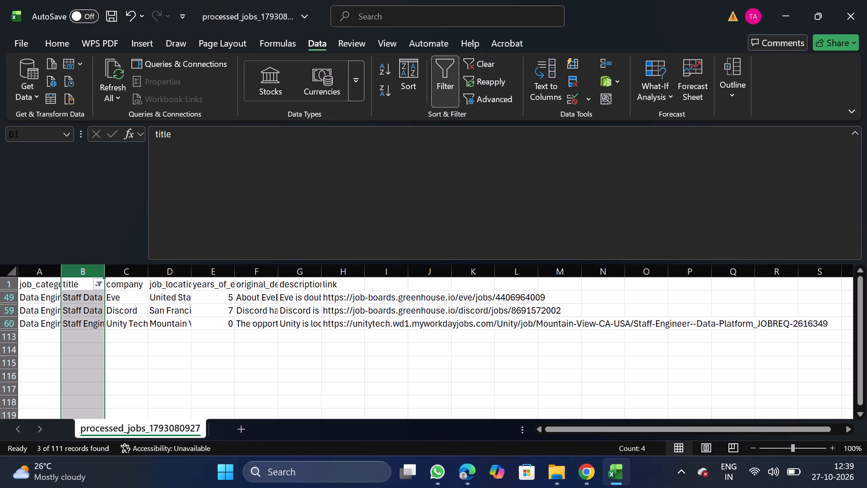
Delete the Unity Tech Staff Engineer row, row 60, and remove the title filter.
left_click(0, 320)
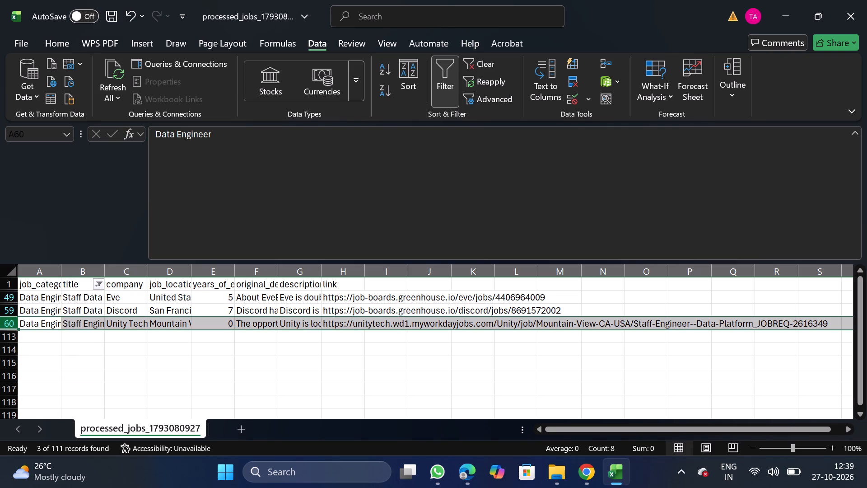
right_click(24, 321)
left_click(103, 209)
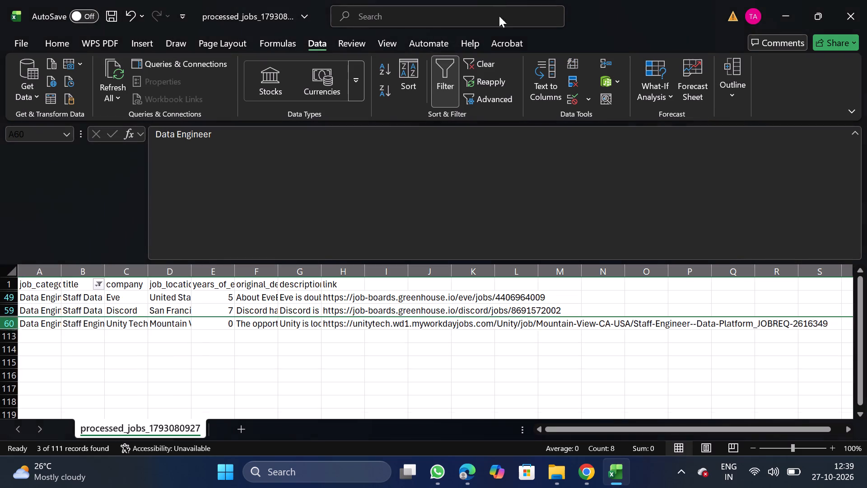
left_click(445, 84)
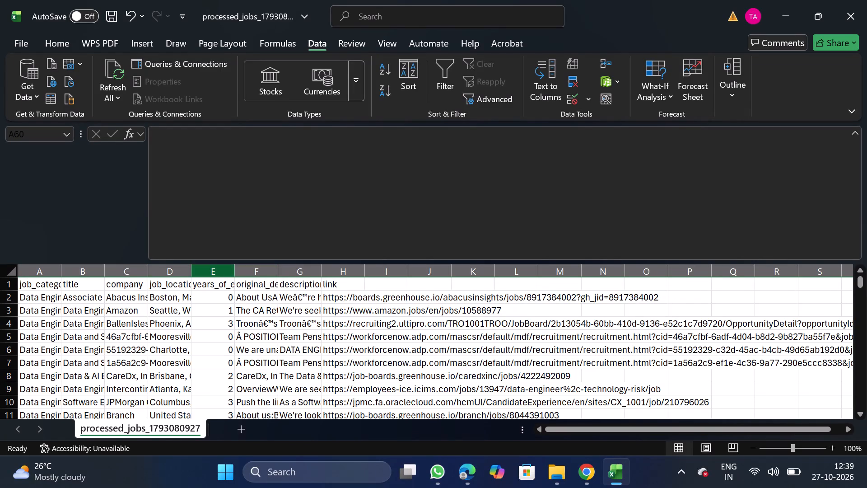
Turn on filtering for the header row and search the company column's filter values for "walmarrt", clearing the search again.
left_click(122, 286)
left_click(466, 74)
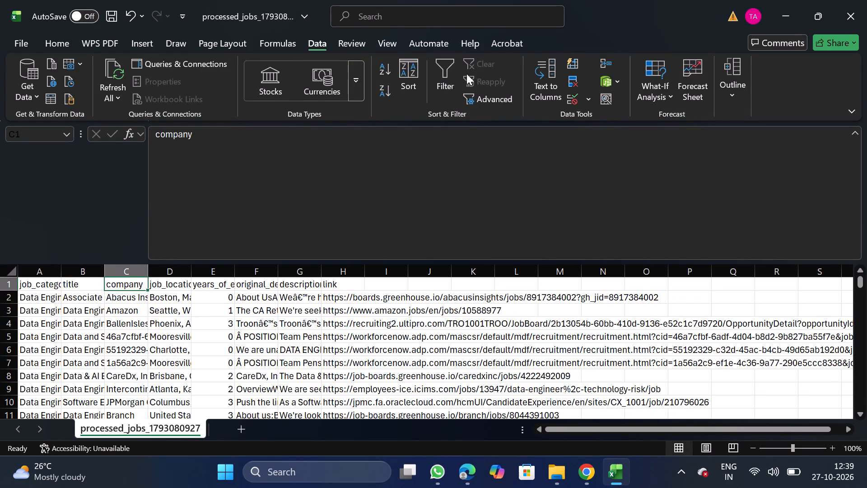
left_click(433, 99)
left_click(142, 284)
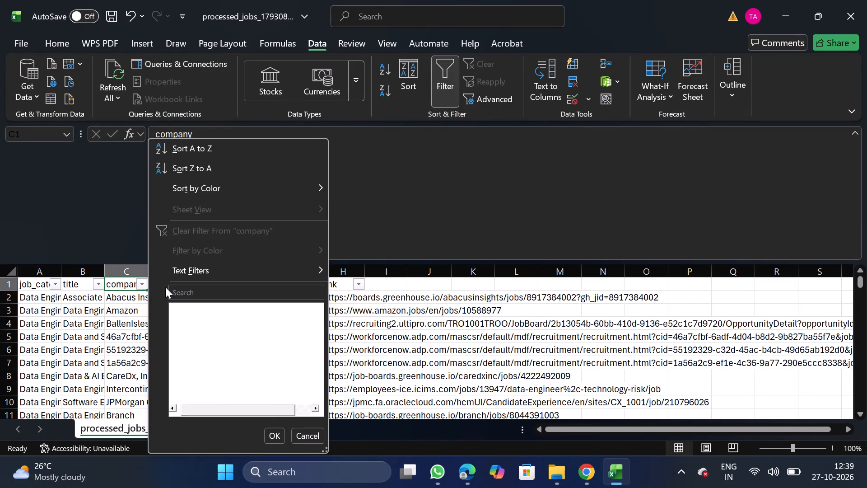
left_click(210, 293)
type("walmarrt")
key("BackSpace")
key("BackSpace")
key("BackSpace")
key("BackSpace")
key("BackSpace")
key("BackSpace")
key("BackSpace")
key("BackSpace")
key("BackSpace")
key("BackSpace")
key("BackSpace")
key("BackSpace")
key("BackSpace")
key("BackSpace")
key("BackSpace")
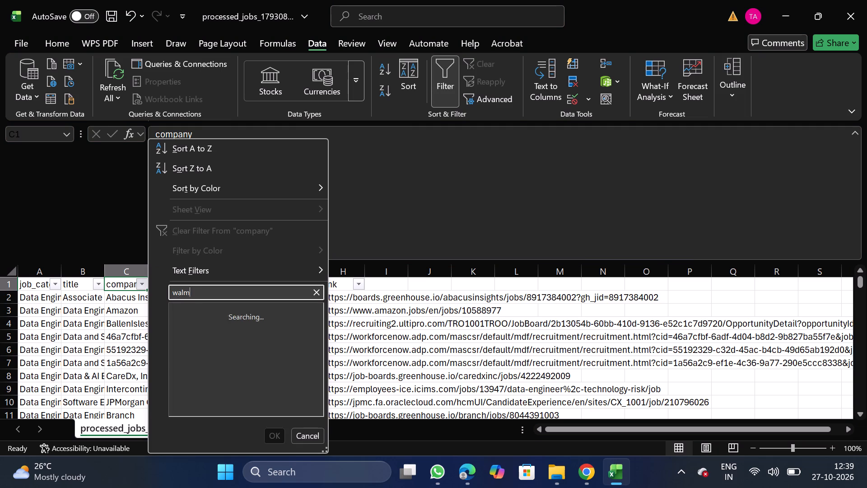
Search the company filter values for "dried" and clear the search.
type("dried")
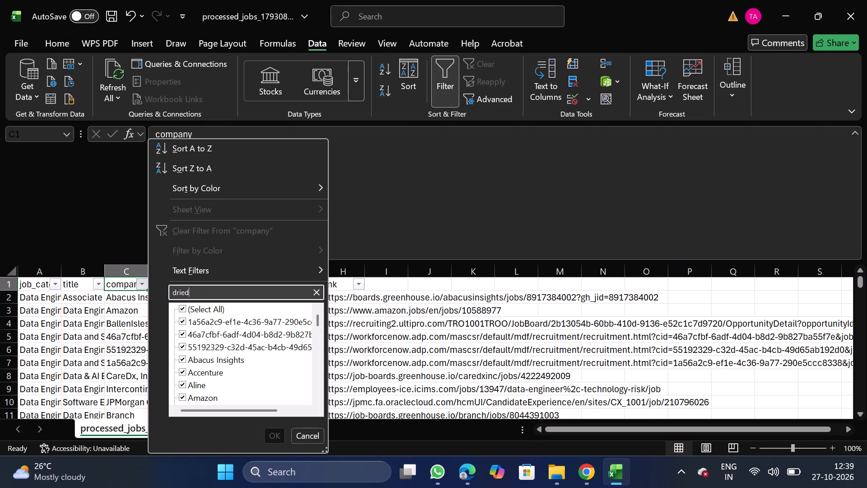
key("BackSpace")
key("BackSpace")
key("BackSpace")
key("BackSpace")
key("BackSpace")
key("BackSpace")
key("BackSpace")
key("BackSpace")
key("BackSpace")
key("BackSpace")
key("BackSpace")
key("BackSpace")
key("BackSpace")
Search the company filter values for "capital" and clear the search.
type("capital")
key("BackSpace")
key("BackSpace")
key("BackSpace")
key("BackSpace")
key("BackSpace")
key("BackSpace")
key("BackSpace")
key("BackSpace")
key("BackSpace")
key("BackSpace")
key("BackSpace")
key("BackSpace")
key("BackSpace")
key("BackSpace")
key("BackSpace")
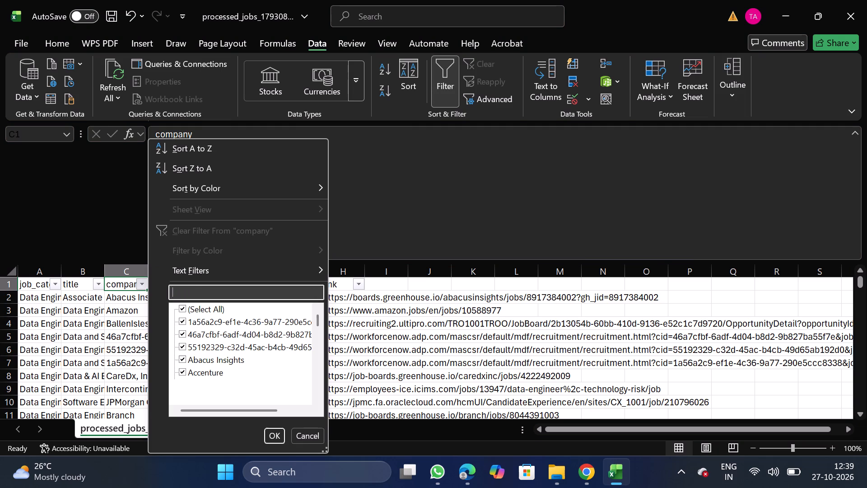
Search the company filter values for "under" and clear the search.
type("under")
key("BackSpace")
key("BackSpace")
key("BackSpace")
key("BackSpace")
key("BackSpace")
key("BackSpace")
key("BackSpace")
key("BackSpace")
key("BackSpace")
key("BackSpace")
key("BackSpace")
key("BackSpace")
key("BackSpace")
key("BackSpace")
key("BackSpace")
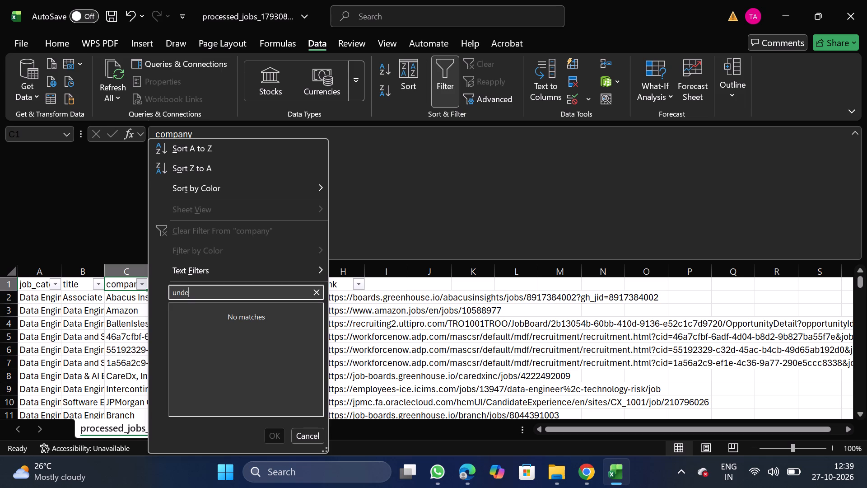
Search the company filter values for "hunt" and clear the search.
type("hunt")
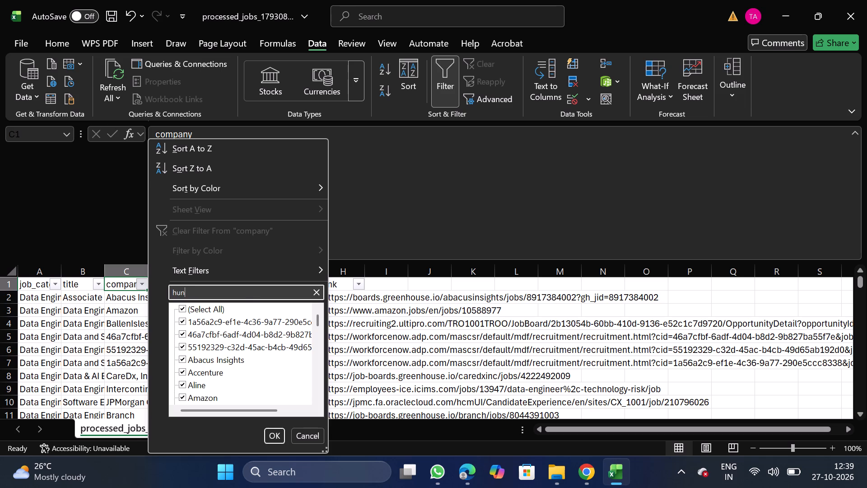
key("BackSpace")
key("BackSpace")
key("BackSpace")
key("BackSpace")
key("BackSpace")
key("BackSpace")
key("BackSpace")
key("BackSpace")
key("BackSpace")
key("BackSpace")
key("BackSpace")
key("BackSpace")
key("BackSpace")
key("BackSpace")
key("BackSpace")
key("BackSpace")
key("BackSpace")
key("BackSpace")
Search the company filter values for "skim" and clear the search.
type("skim")
key("BackSpace")
key("BackSpace")
key("BackSpace")
key("BackSpace")
key("BackSpace")
key("BackSpace")
key("BackSpace")
key("BackSpace")
key("BackSpace")
key("BackSpace")
key("BackSpace")
key("BackSpace")
key("BackSpace")
key("BackSpace")
key("BackSpace")
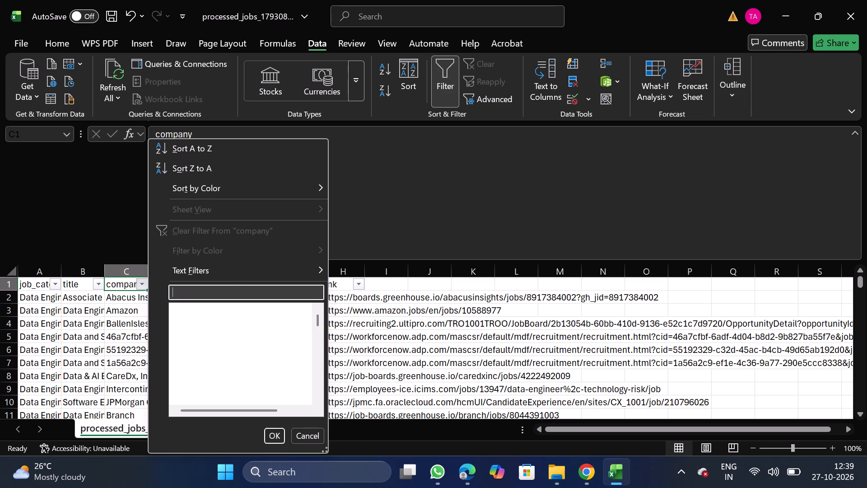
Search the company filter values for "ape" and clear the search.
type("ape")
key("BackSpace")
key("BackSpace")
key("BackSpace")
key("BackSpace")
key("BackSpace")
key("BackSpace")
key("BackSpace")
key("BackSpace")
key("BackSpace")
key("BackSpace")
key("BackSpace")
key("BackSpace")
key("BackSpace")
key("BackSpace")
key("BackSpace")
key("BackSpace")
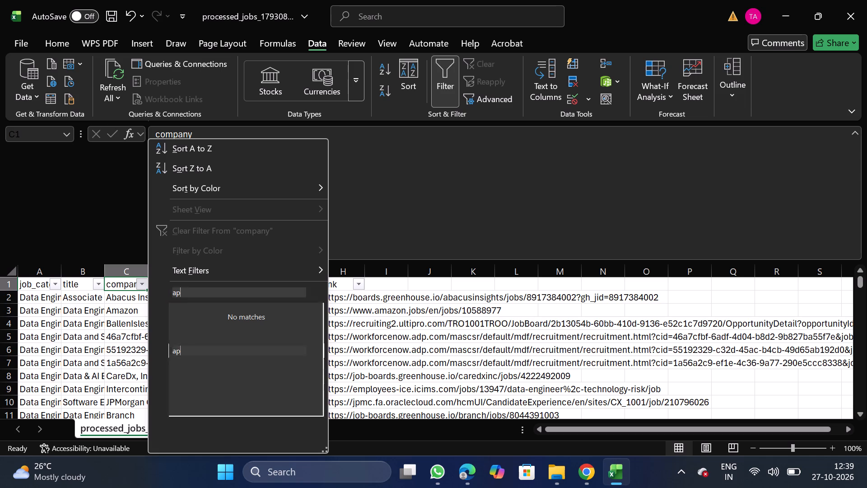
Search the company filter values for "in landem", dismiss the company filter without applying it, and turn filtering off.
type("in landem")
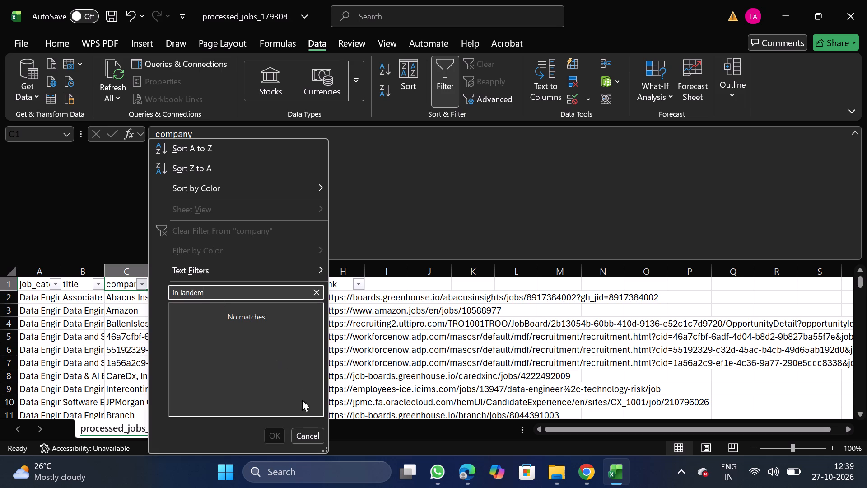
left_click(310, 430)
left_click(444, 84)
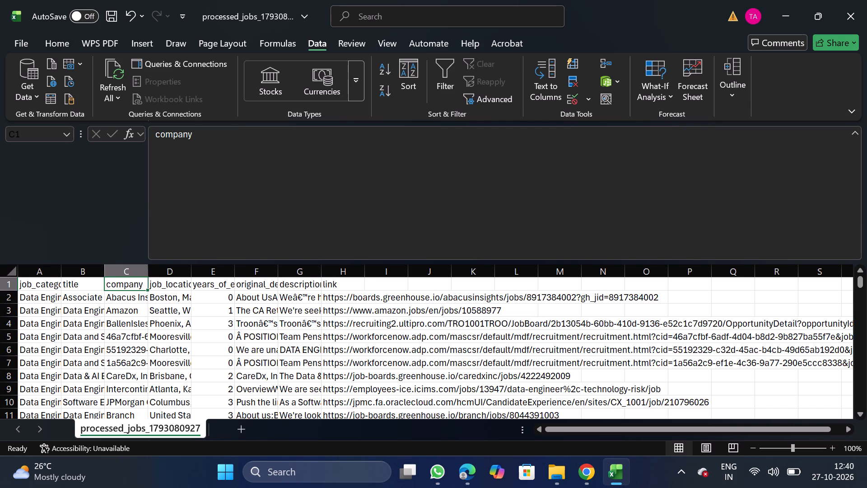
Turn filtering back on and search the company column's filter values for "dried", clearing the search again.
left_click(432, 75)
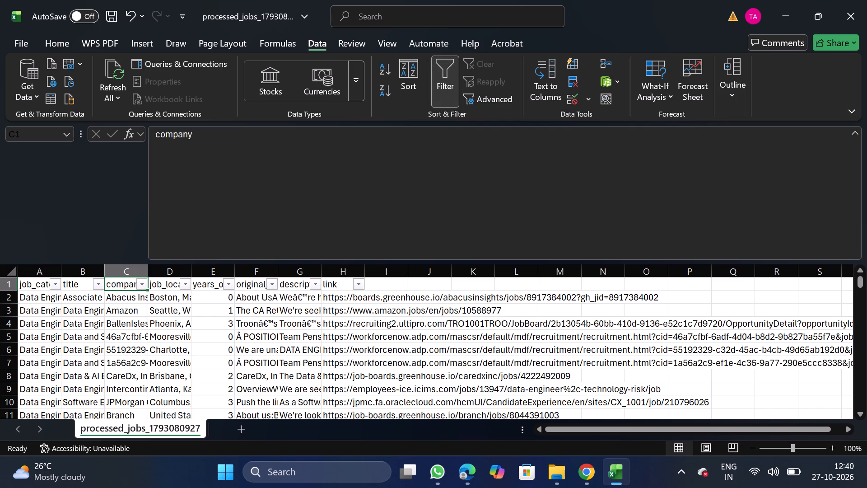
left_click(140, 283)
left_click(199, 293)
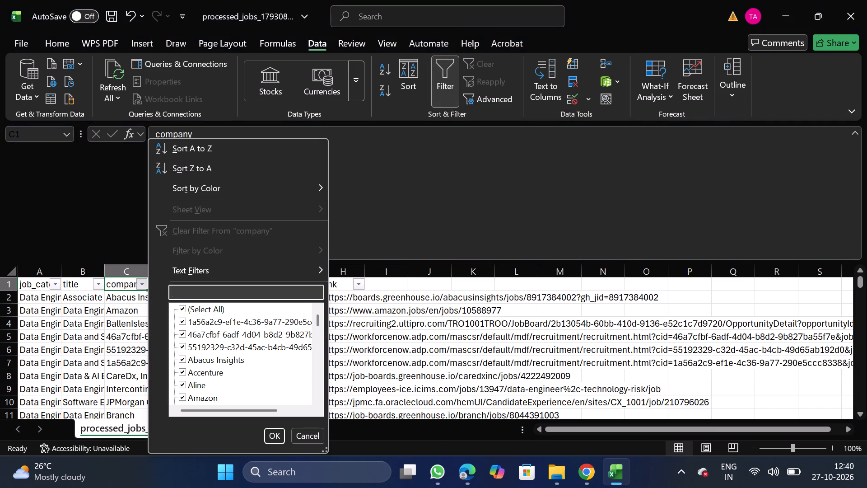
type("dried")
key("BackSpace")
key("BackSpace")
key("BackSpace")
key("BackSpace")
key("BackSpace")
key("BackSpace")
key("BackSpace")
key("BackSpace")
key("BackSpace")
key("BackSpace")
key("BackSpace")
key("BackSpace")
key("BackSpace")
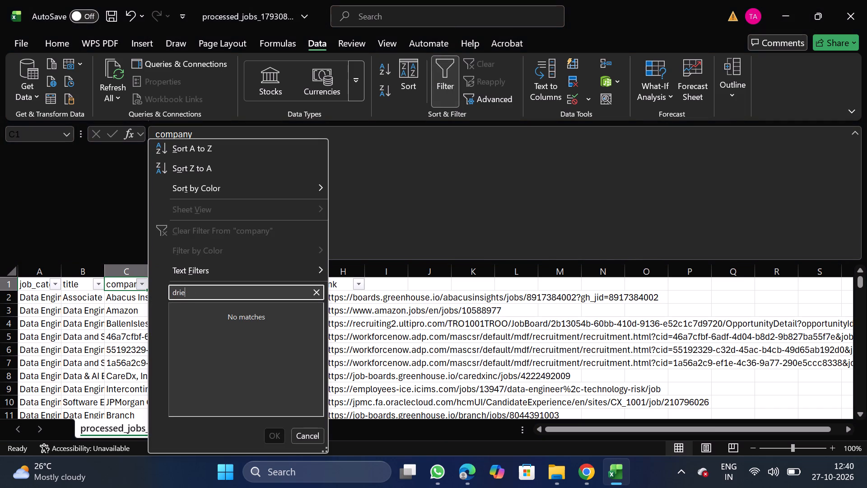
Search the company filter values for "capital" and clear the search.
type("capital")
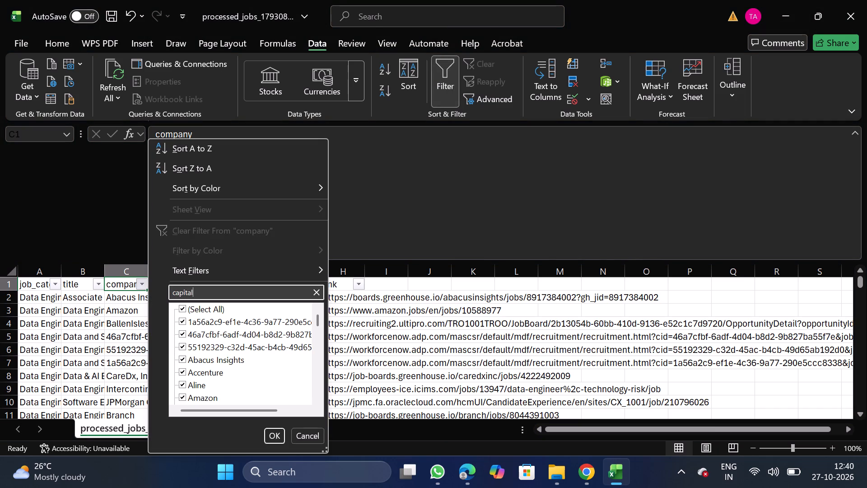
key("BackSpace")
key("BackSpace")
key("BackSpace")
key("BackSpace")
key("BackSpace")
key("BackSpace")
key("BackSpace")
key("BackSpace")
key("BackSpace")
key("BackSpace")
key("BackSpace")
key("BackSpace")
key("BackSpace")
key("BackSpace")
key("BackSpace")
key("BackSpace")
Search the company filter values for "under" and clear the search.
type("under")
key("BackSpace")
key("BackSpace")
key("BackSpace")
key("BackSpace")
key("BackSpace")
key("BackSpace")
key("BackSpace")
key("BackSpace")
key("BackSpace")
key("BackSpace")
key("BackSpace")
key("BackSpace")
key("BackSpace")
Search the company filter values for "hunt" and clear the search.
type("hunt")
key("BackSpace")
key("BackSpace")
key("BackSpace")
key("BackSpace")
key("BackSpace")
key("BackSpace")
key("BackSpace")
key("BackSpace")
key("BackSpace")
key("BackSpace")
key("BackSpace")
key("BackSpace")
key("BackSpace")
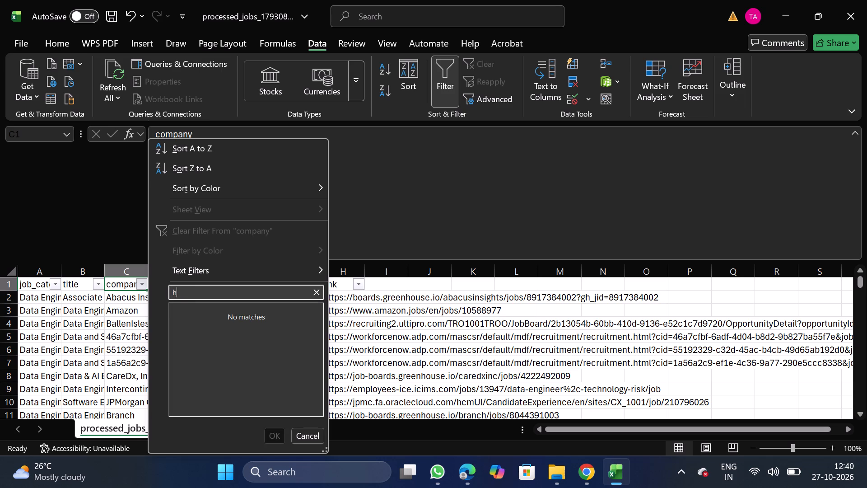
Search the company filter values for "skims" and clear the search.
type("skims")
key("BackSpace")
key("BackSpace")
key("BackSpace")
key("BackSpace")
key("BackSpace")
key("BackSpace")
key("BackSpace")
key("BackSpace")
key("BackSpace")
key("BackSpace")
key("BackSpace")
key("BackSpace")
key("BackSpace")
Search the company filter values for "apex" and clear the search.
type("apex")
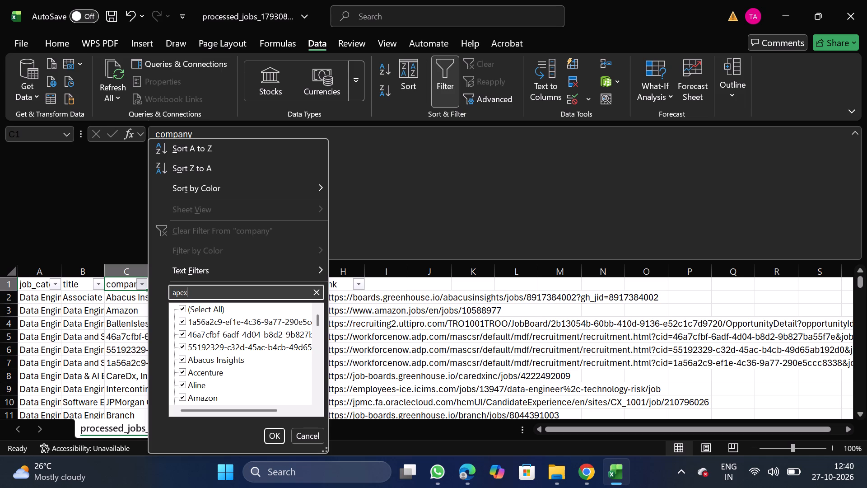
key("BackSpace")
key("BackSpace")
key("BackSpace")
key("BackSpace")
key("BackSpace")
key("BackSpace")
key("BackSpace")
key("BackSpace")
key("BackSpace")
key("BackSpace")
key("BackSpace")
key("BackSpace")
Search the company filter values for "in landem" and dismiss the filter without applying it.
type("in landem")
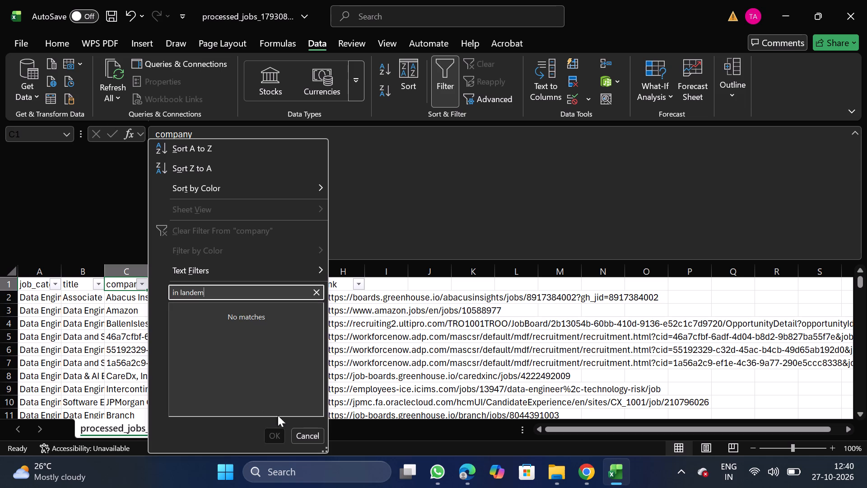
left_click(303, 432)
Filter the company column to only the three ID-code values starting with 1a56a2c9, 46a7cfbf and 55192329, checking the rest of the company list.
left_click(138, 283)
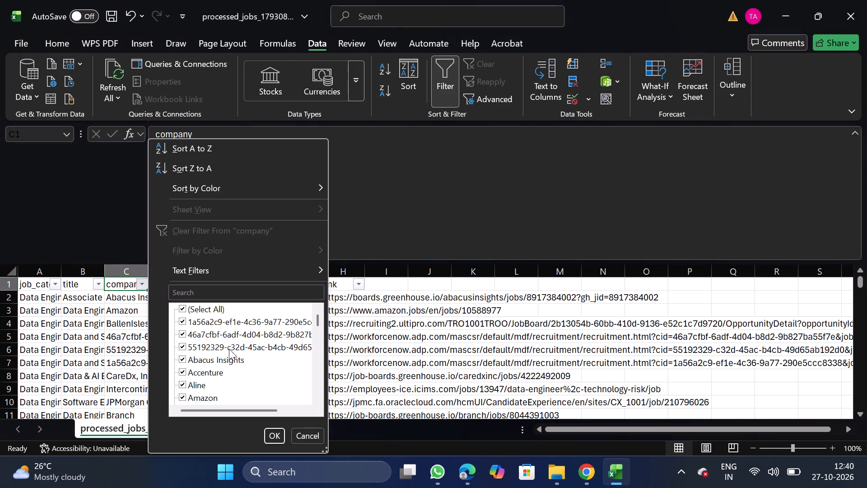
left_click(328, 450)
left_click_drag(328, 450, 504, 487)
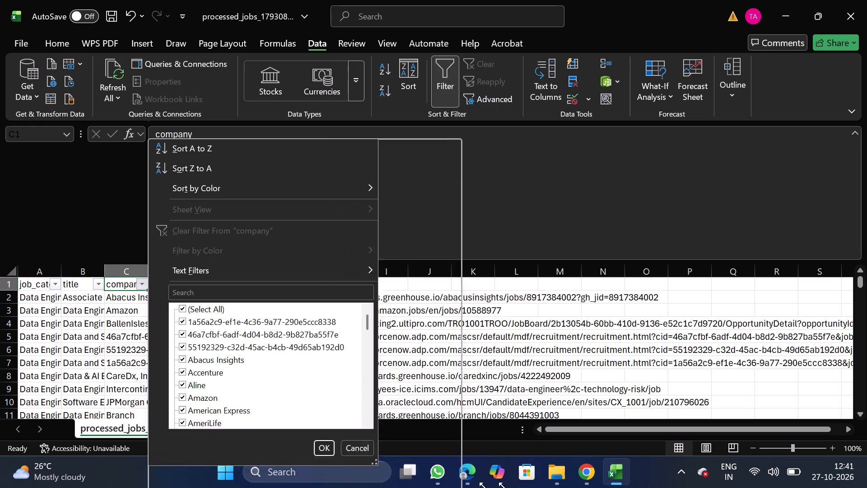
left_click_drag(504, 487, 541, 487)
left_click(203, 306)
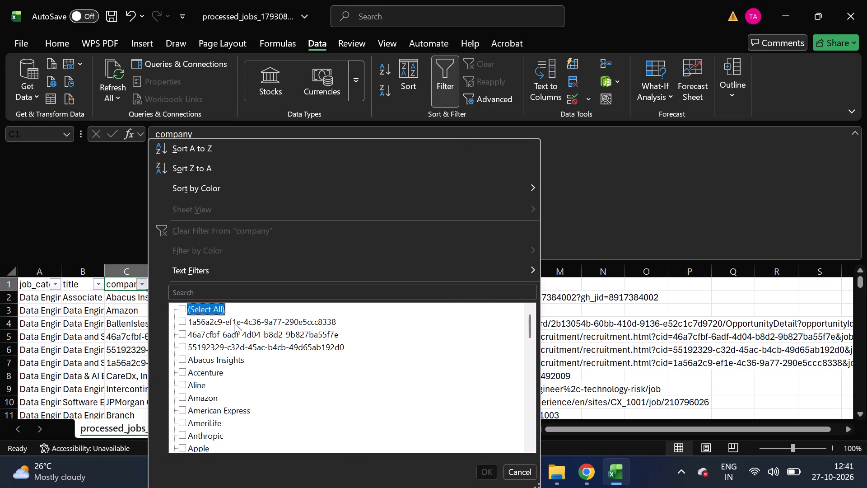
left_click(237, 325)
left_click(248, 336)
left_click(248, 347)
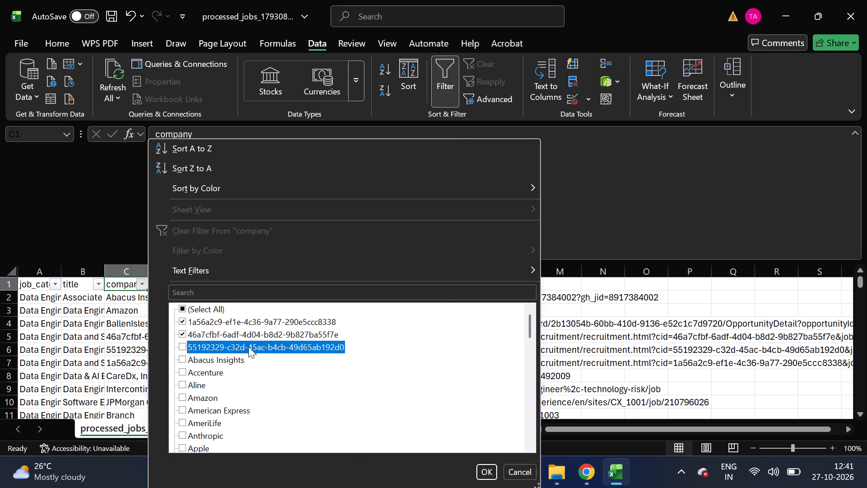
scroll(238, 406, "down", 2)
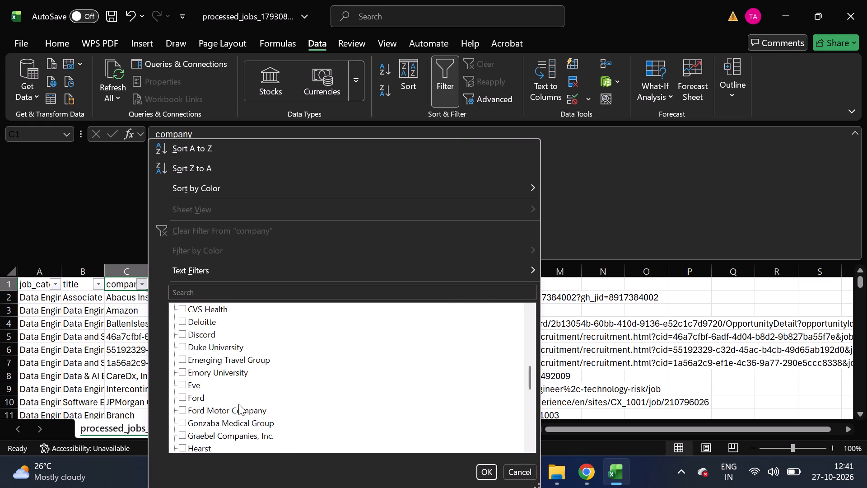
scroll(238, 404, "down", 2)
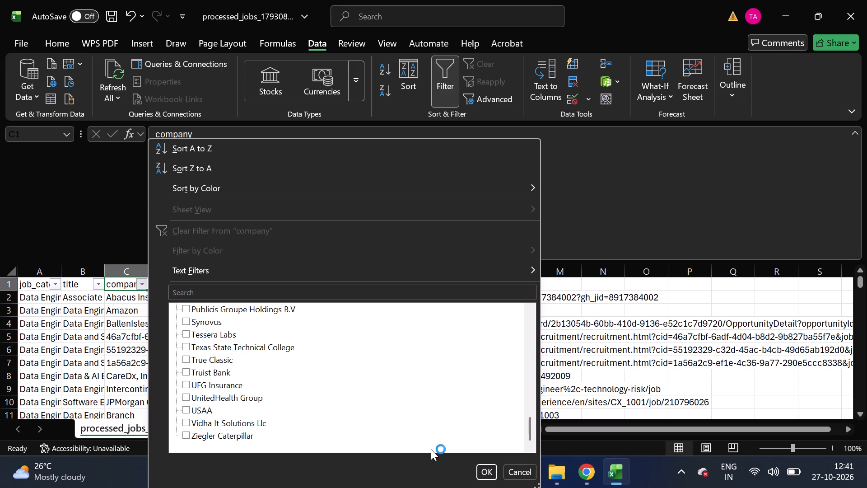
scroll(406, 431, "down", 1)
scroll(491, 384, "up", 6)
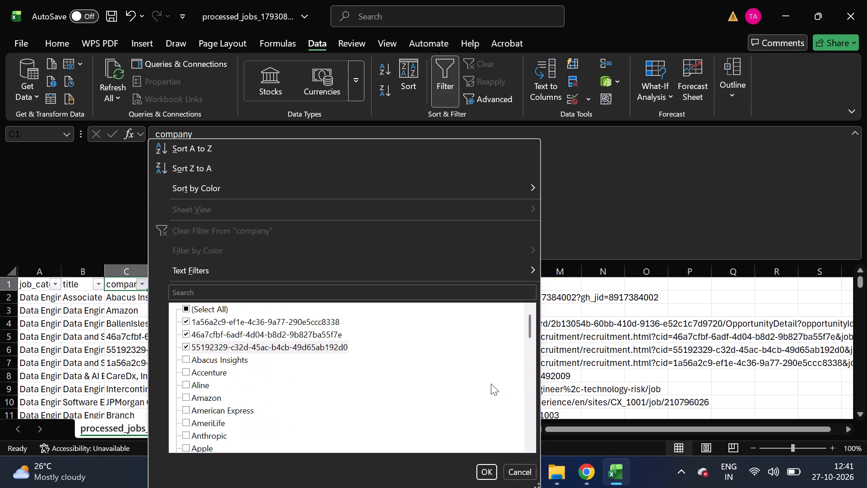
scroll(387, 390, "down", 5)
left_click(489, 473)
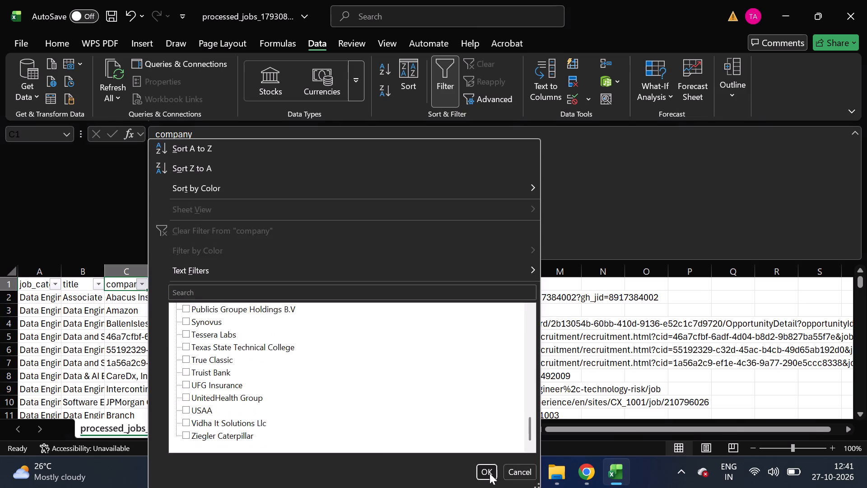
Delete all the filtered rows with ID-code company names and turn filtering off.
left_click(0, 294)
left_click(5, 297)
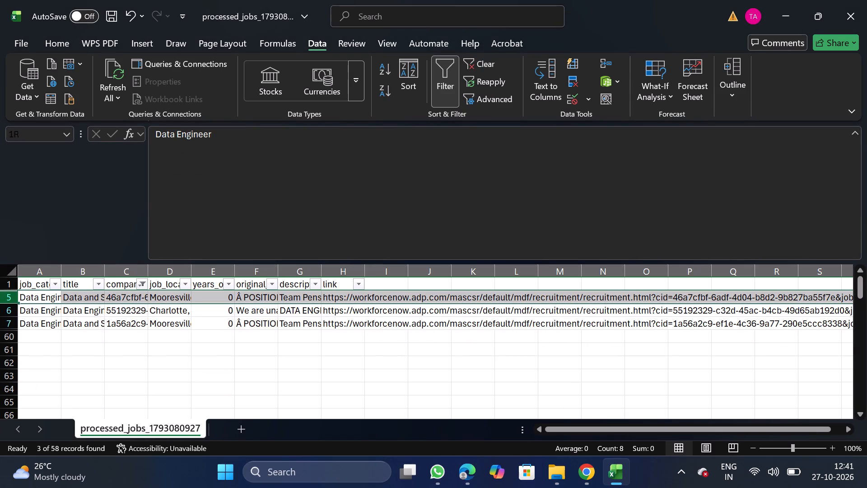
key("ctrl+shift+Down")
right_click(52, 319)
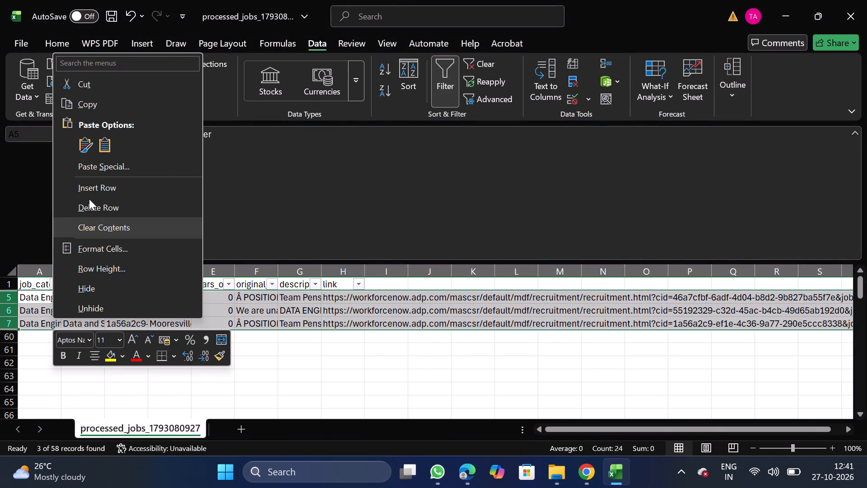
left_click(108, 206)
left_click(449, 80)
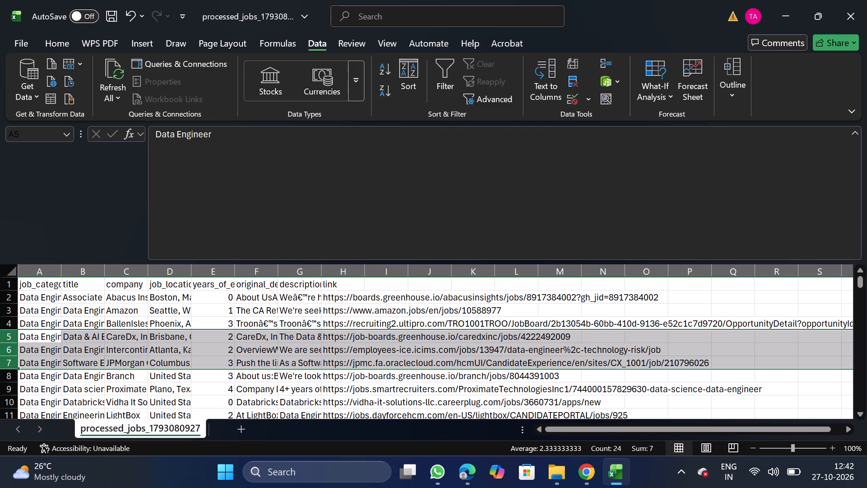
Save the cleaned sheet as a CSV named DE_10_27 in the Daily Scraping jobs folder under Documents.
left_click(26, 42)
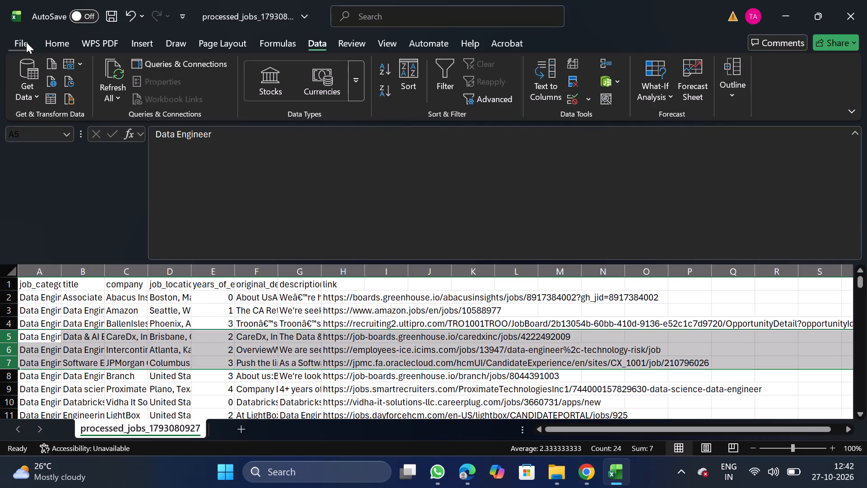
double_click(64, 220)
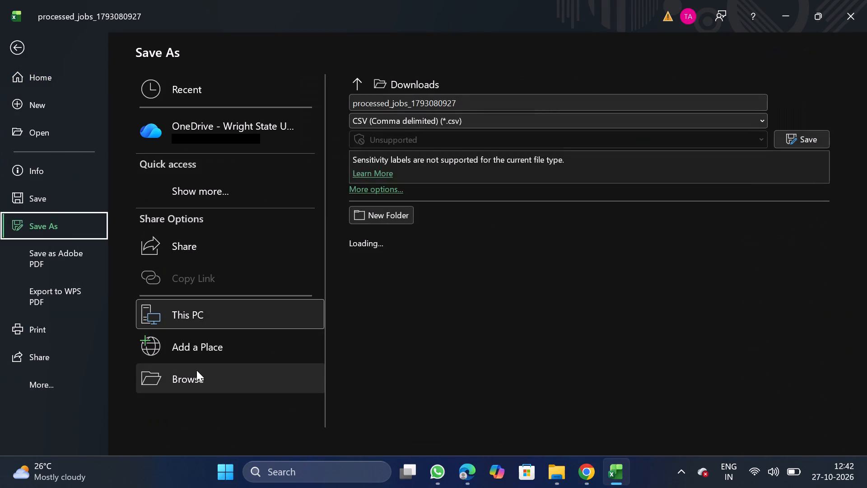
triple_click(196, 378)
double_click(196, 378)
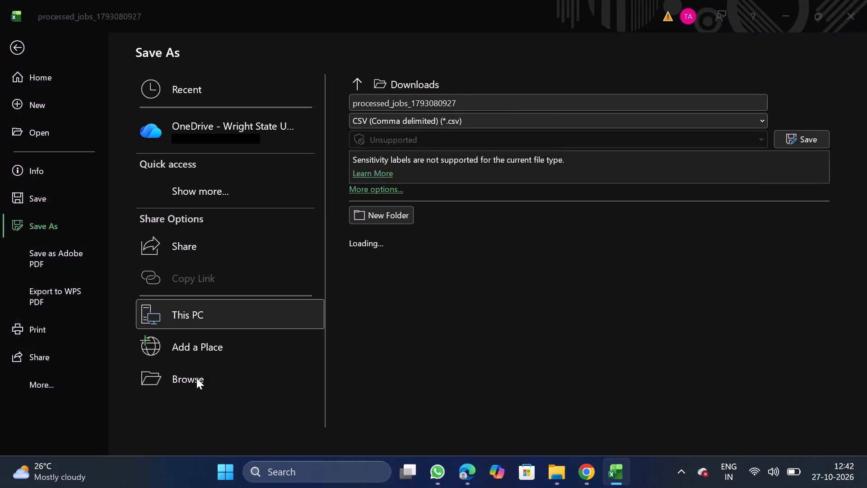
double_click(71, 124)
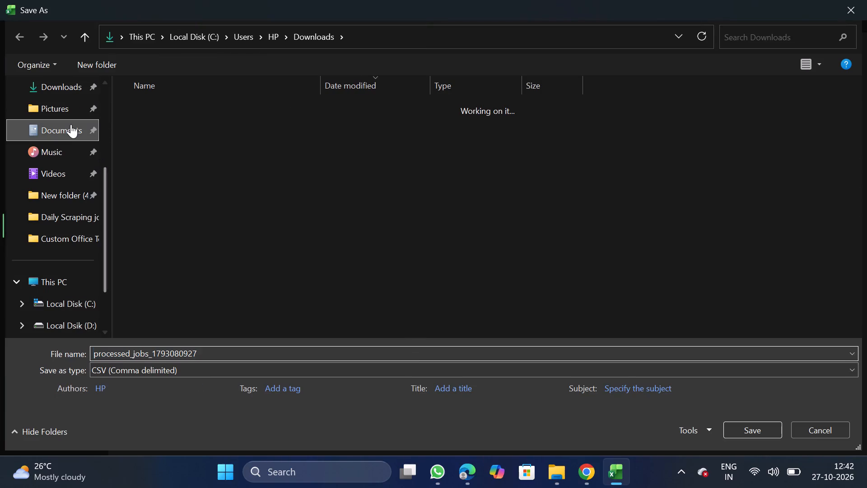
double_click(191, 158)
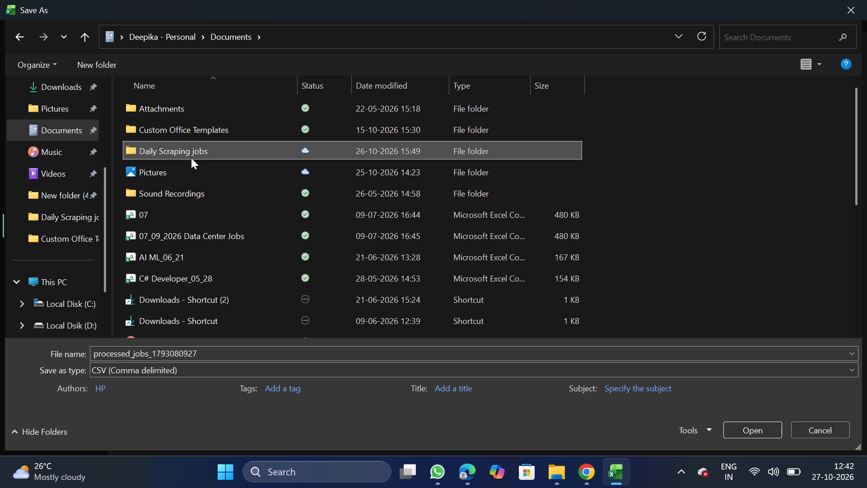
left_click(261, 360)
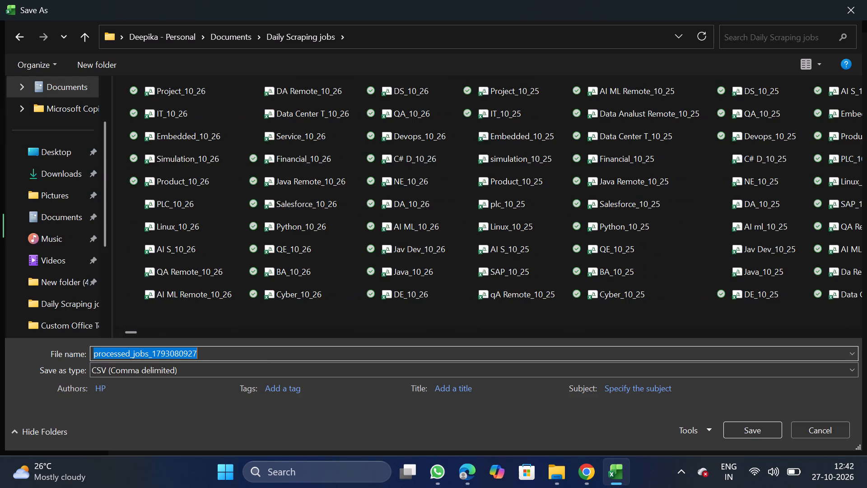
key("BackSpace")
type("DE_10_")
type("27")
left_click(758, 437)
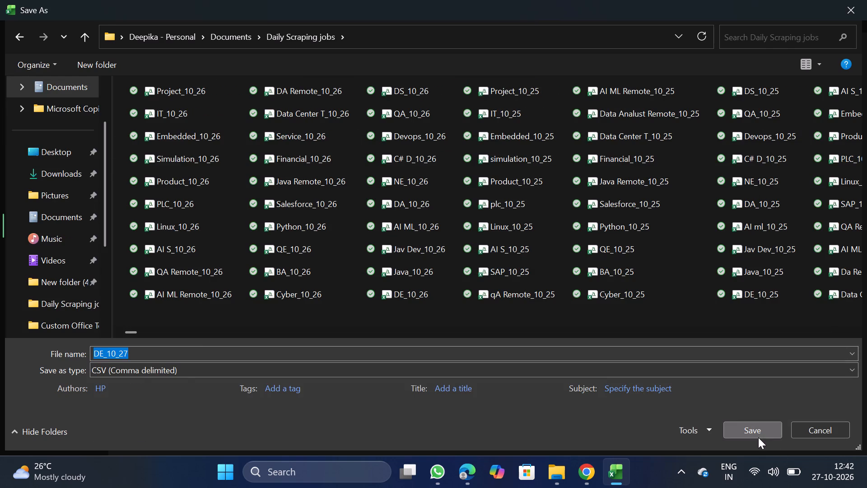
Switch to NextGenApply in Chrome and choose DE_10_27 from Daily Scraping jobs as the bulk upload file.
left_click(585, 482)
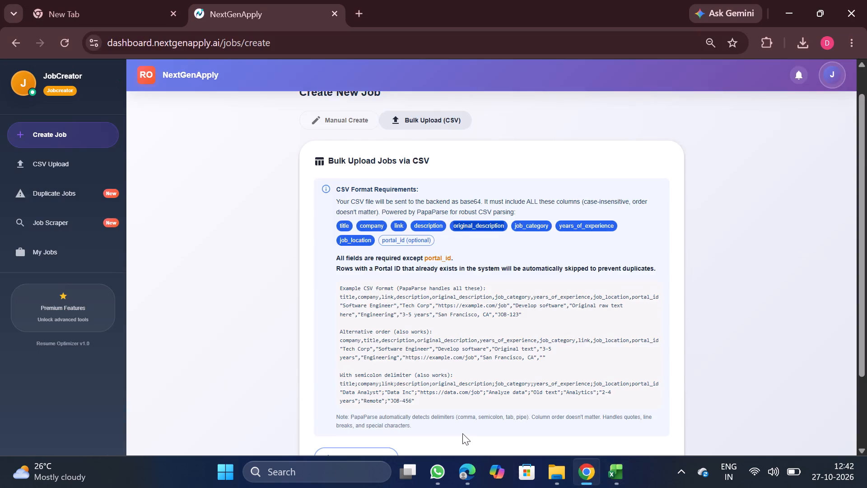
scroll(462, 433, "down", 2)
left_click(376, 357)
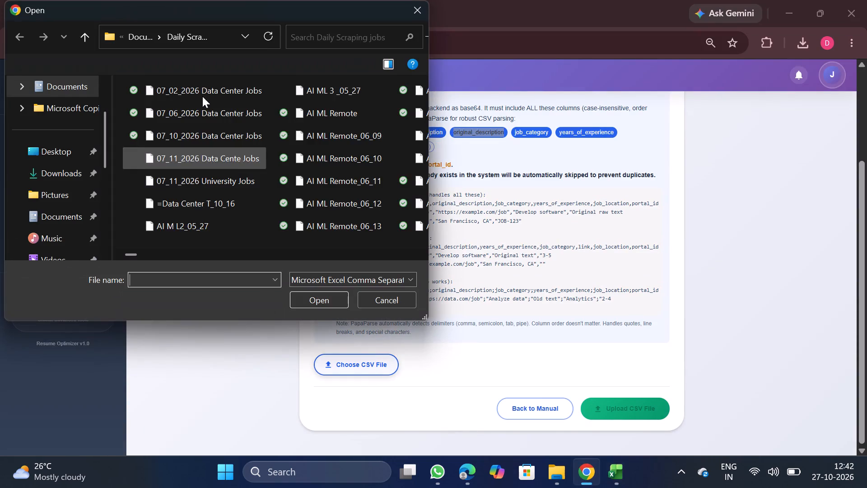
double_click(208, 85)
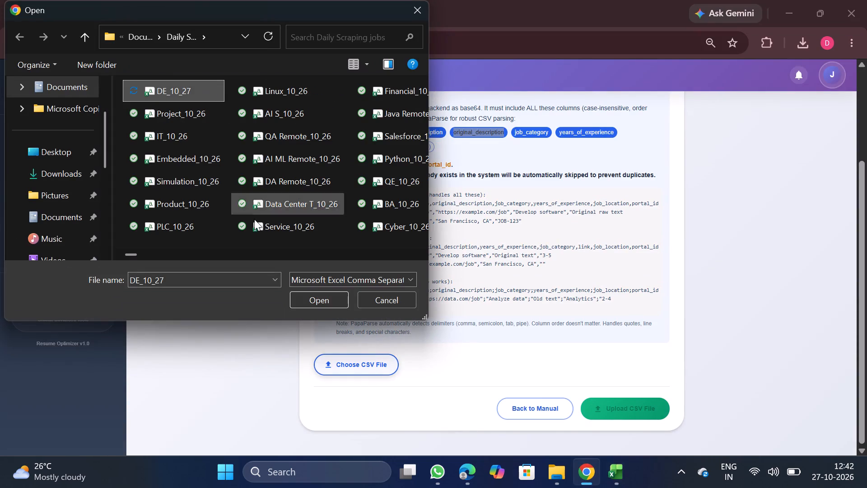
left_click(307, 296)
Check the data preview of DE_10_27.csv and upload the CSV file.
scroll(473, 375, "down", 1)
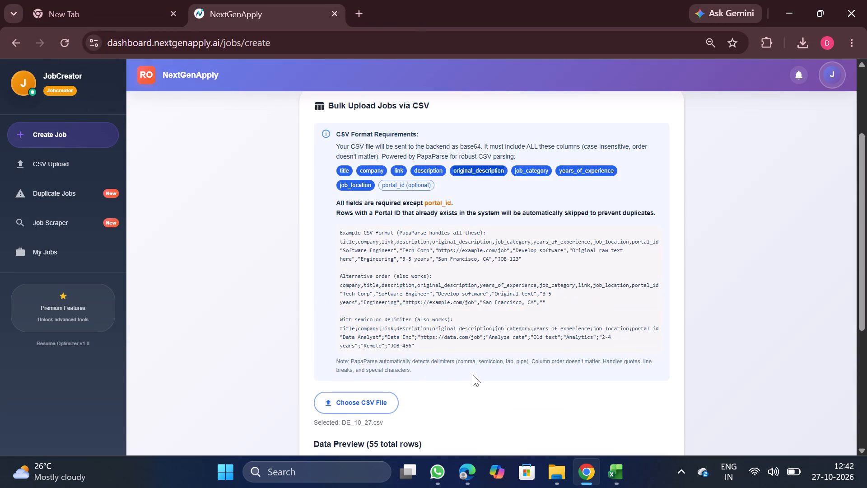
scroll(473, 375, "down", 1)
scroll(537, 366, "down", 2)
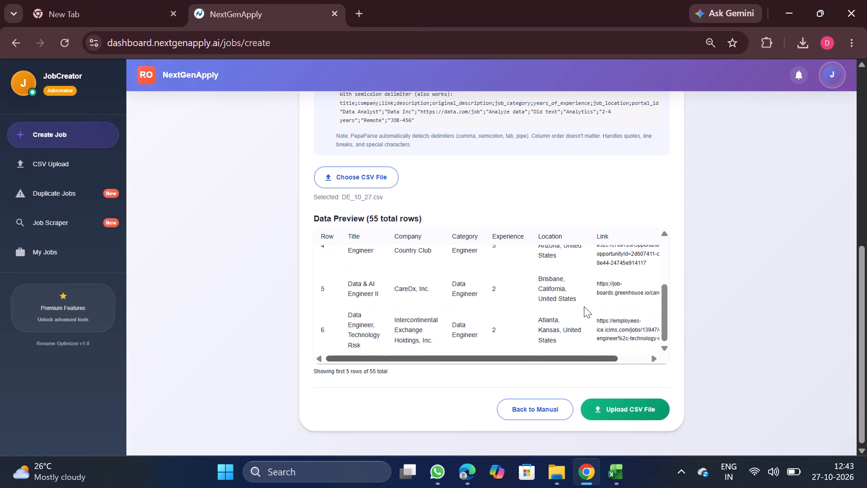
scroll(584, 306, "down", 1)
left_click(617, 418)
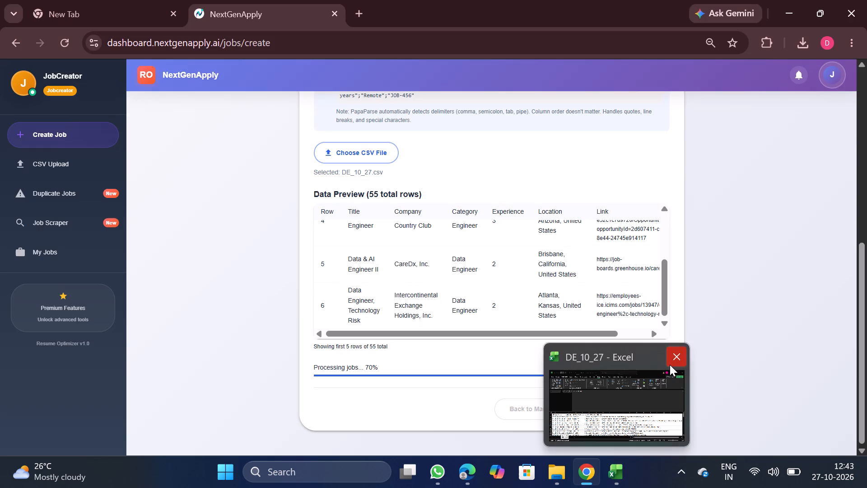
Close the DE_10_27 workbook in Excel.
left_click(670, 365)
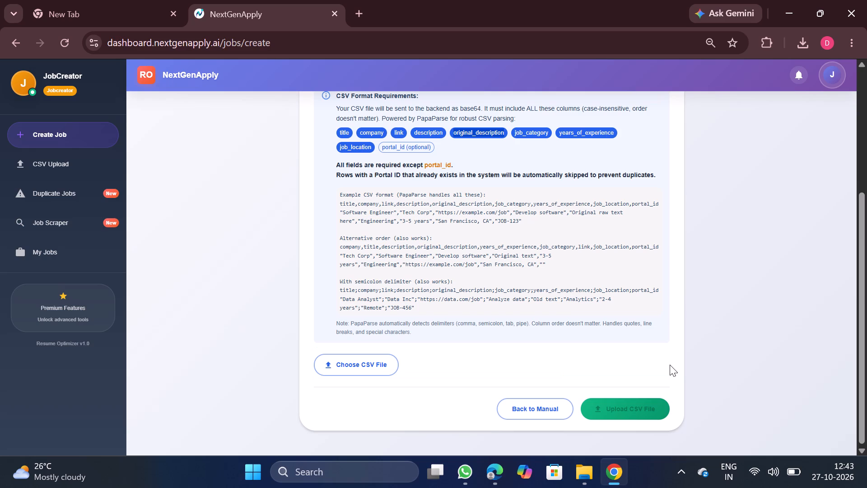
Download the October 27 Java Full Stack Developer CSV from the CSV upload history and open it in Excel.
scroll(569, 309, "up", 3)
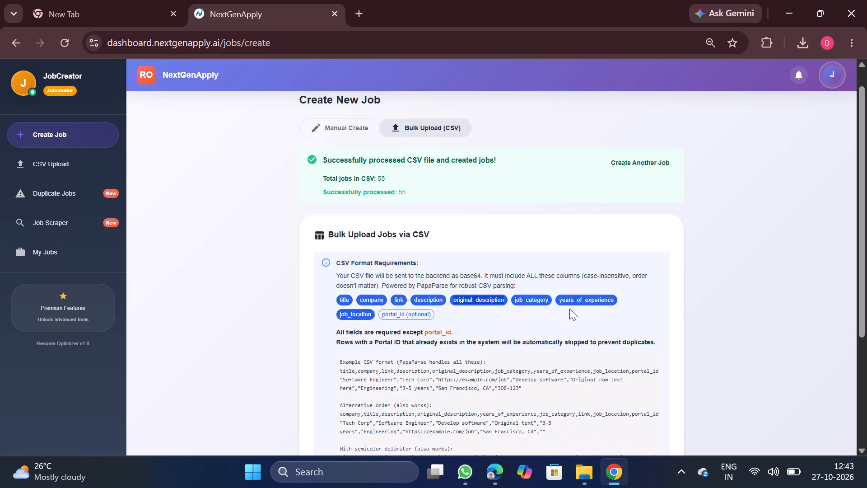
scroll(569, 309, "down", 3)
left_click(65, 163)
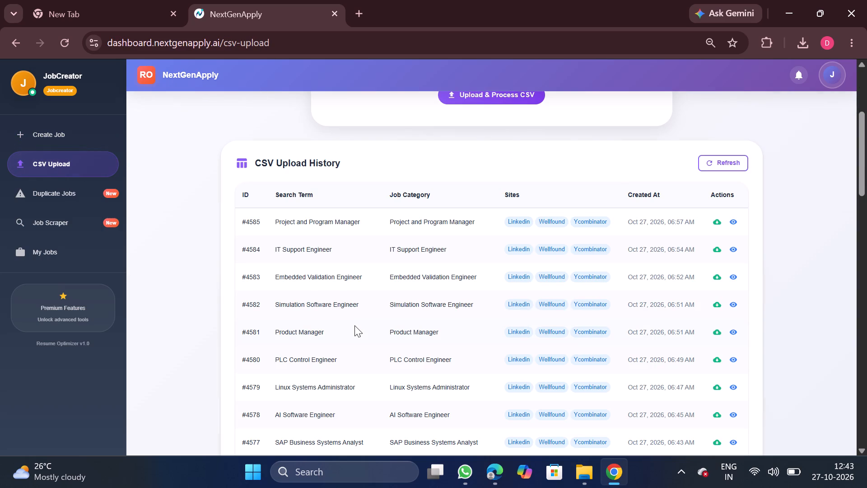
scroll(539, 389, "down", 2)
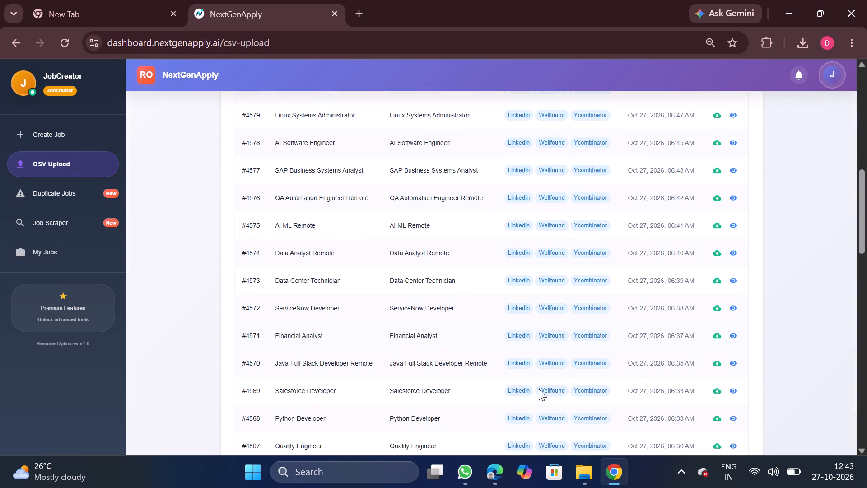
scroll(539, 389, "down", 4)
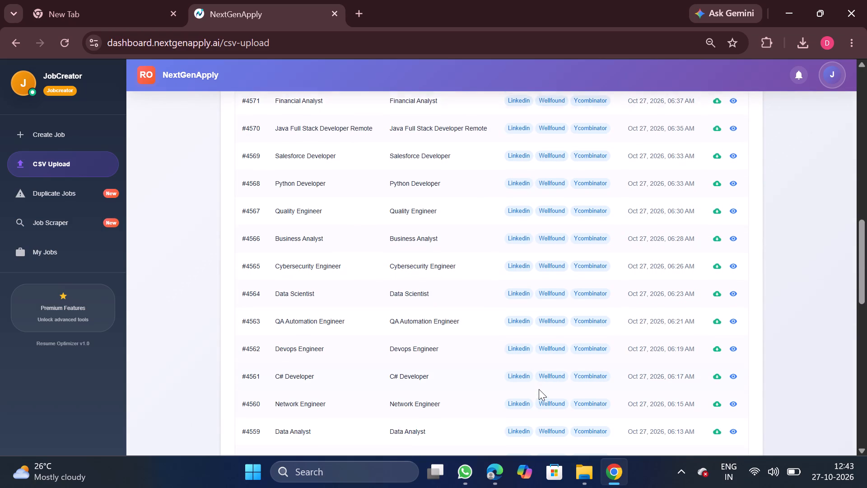
scroll(539, 389, "down", 1)
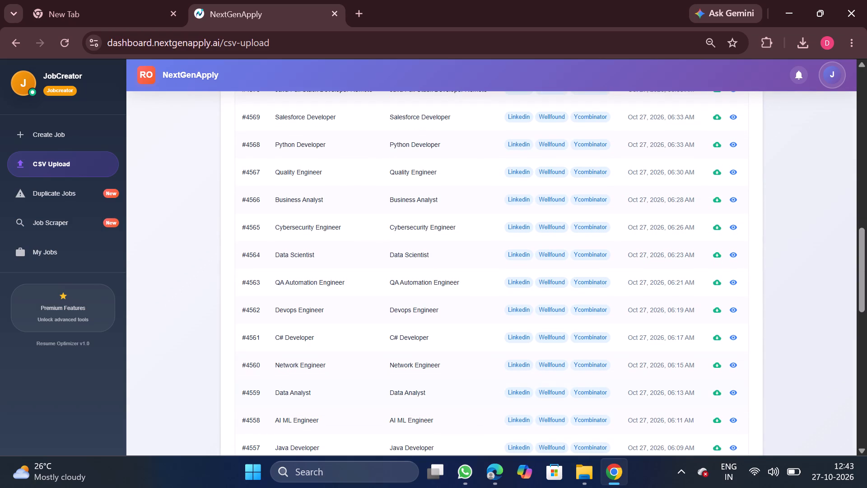
scroll(582, 392, "down", 2)
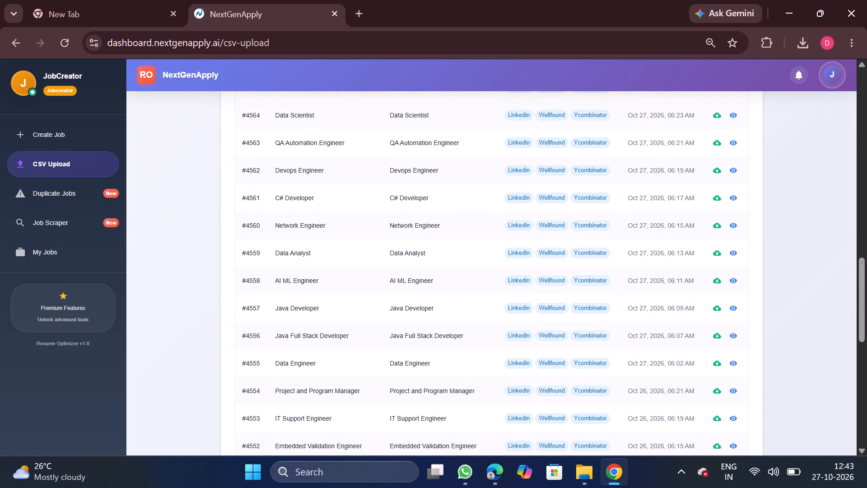
scroll(609, 385, "up", 1)
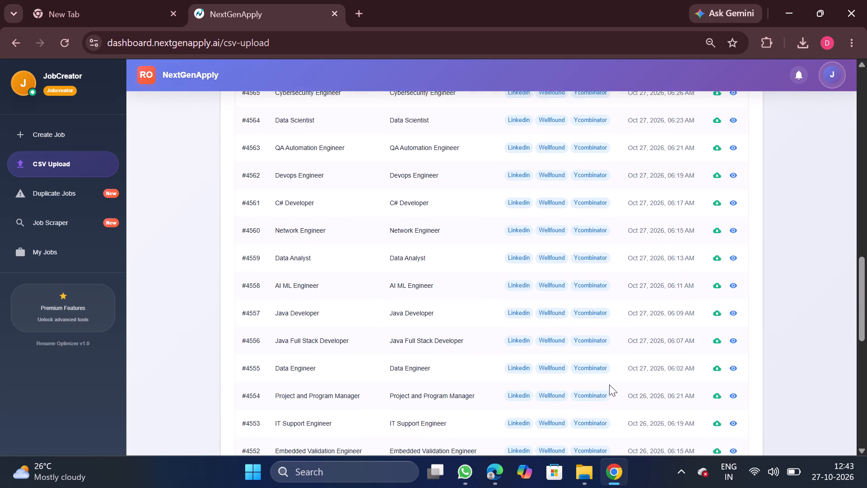
scroll(609, 385, "up", 1)
left_click(717, 375)
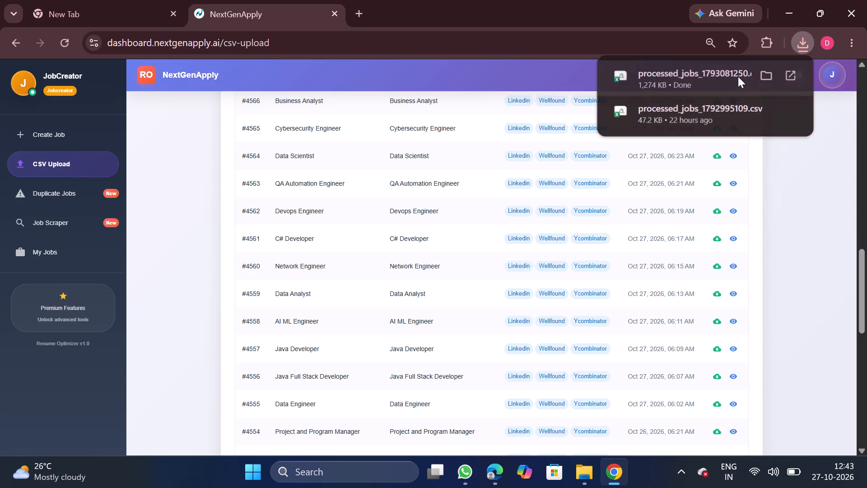
left_click(716, 74)
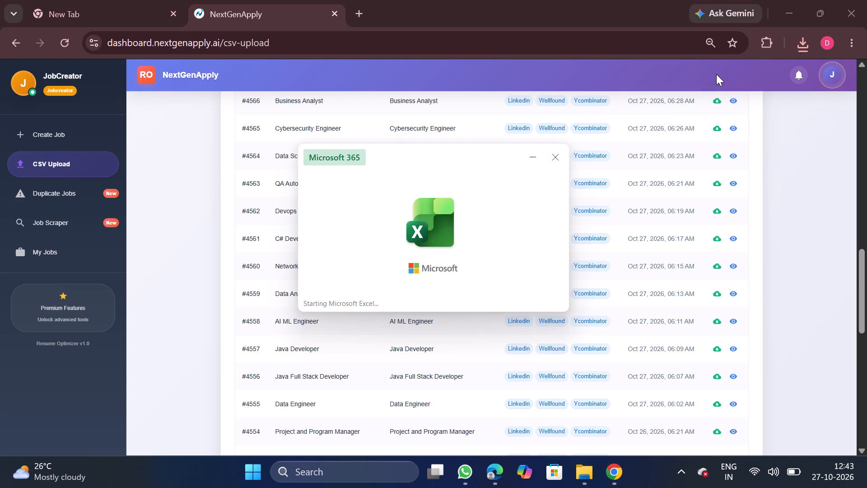
Remove duplicate rows from the whole data range, comparing only the company column.
left_click(243, 340)
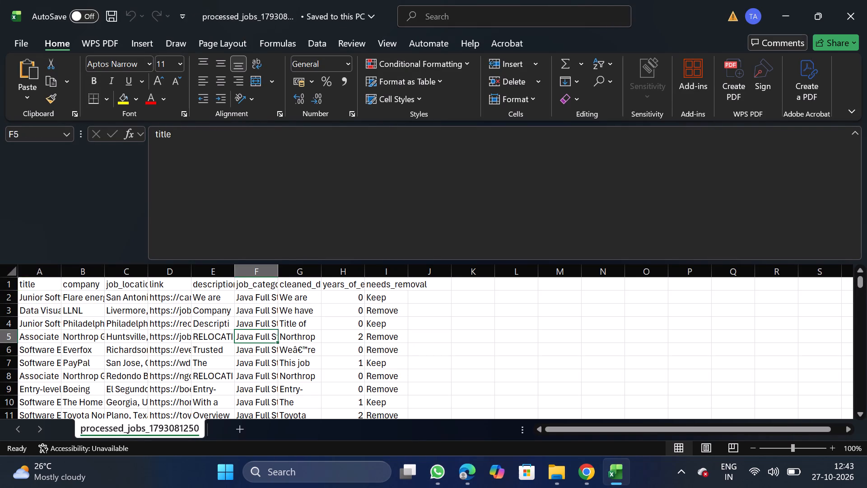
key("ctrl+a")
left_click(318, 49)
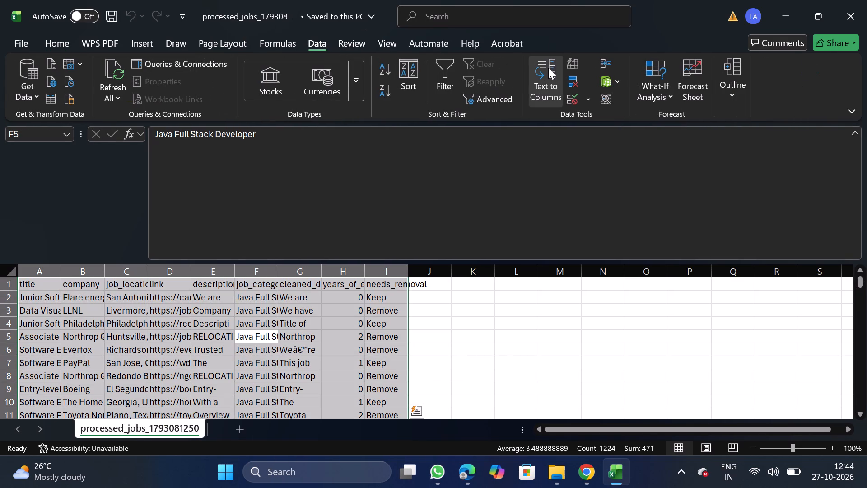
left_click(568, 79)
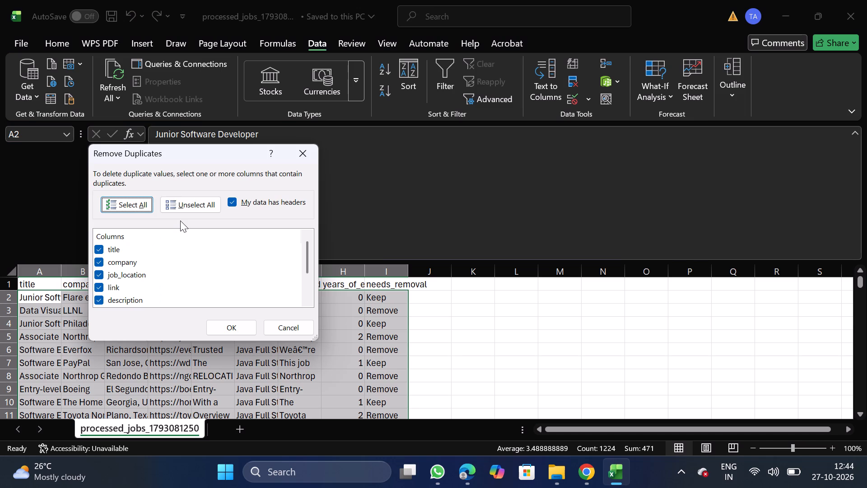
left_click(196, 209)
left_click(98, 260)
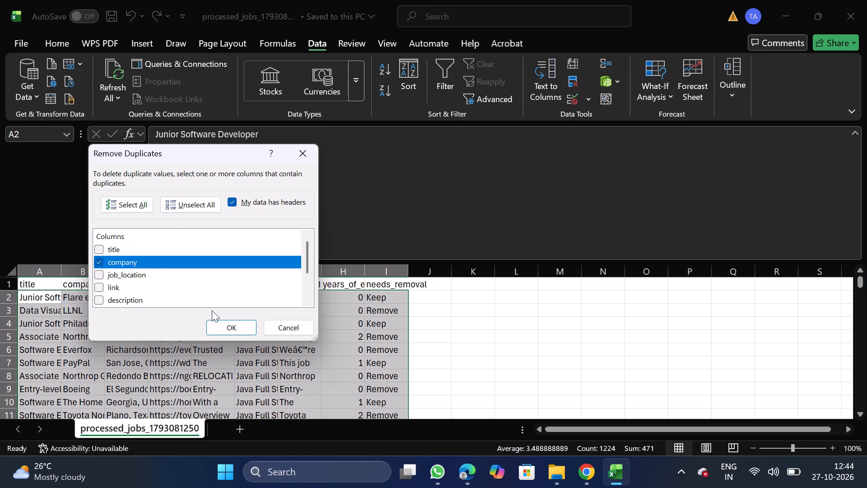
left_click(242, 328)
left_click(520, 267)
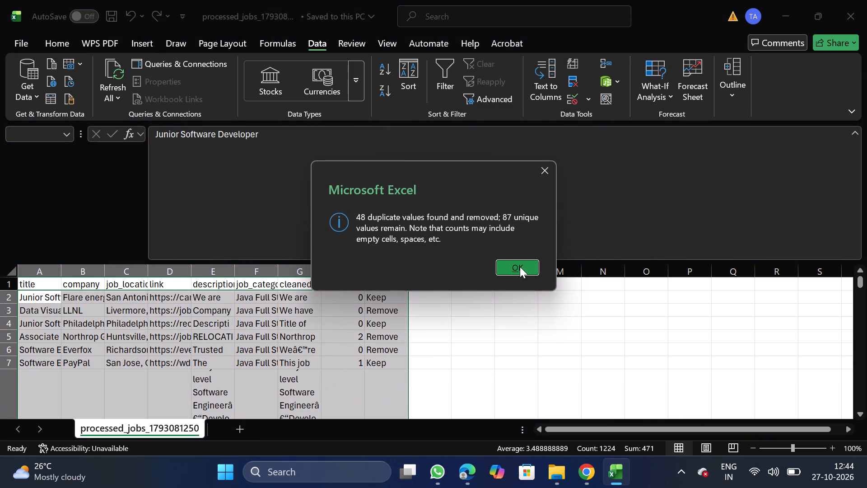
Filter needs_removal to show only Remove, delete all the filtered data rows, and turn the filter off.
left_click(389, 286)
left_click(438, 83)
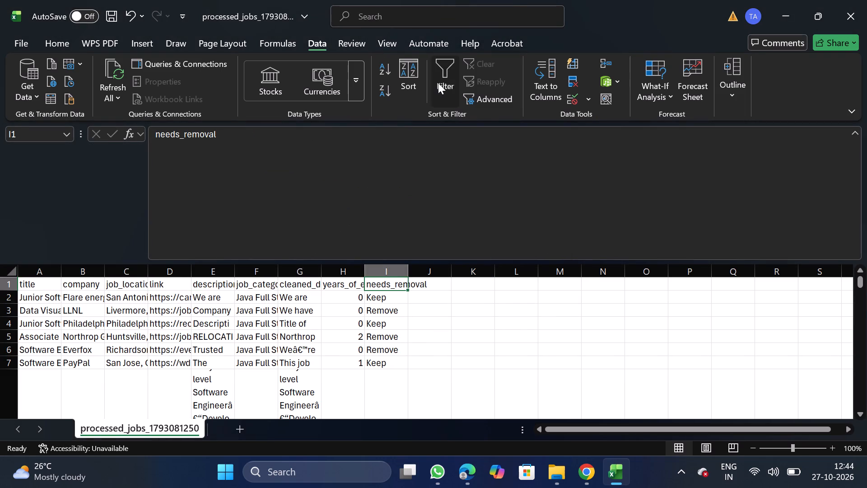
left_click(401, 288)
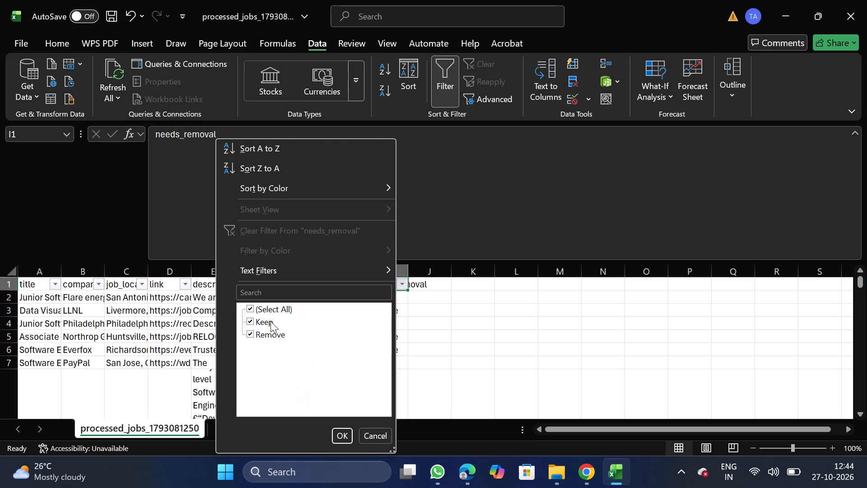
double_click(266, 323)
left_click(343, 433)
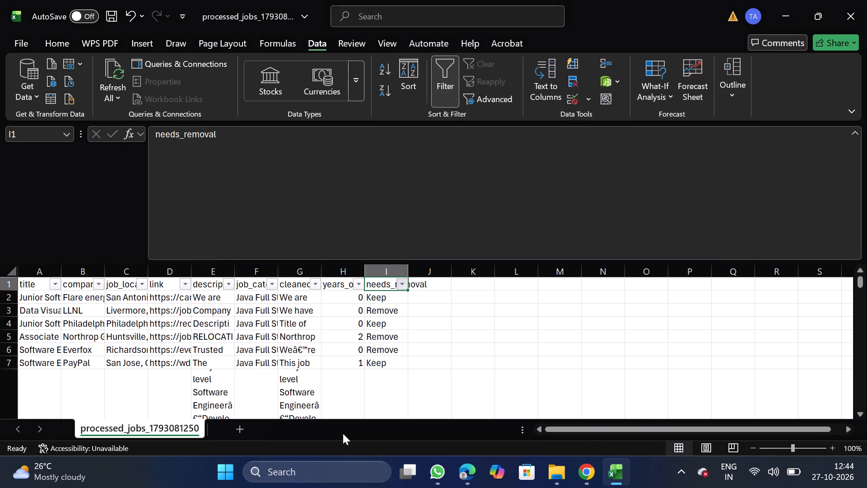
left_click(5, 299)
key("ctrl+shift+Down")
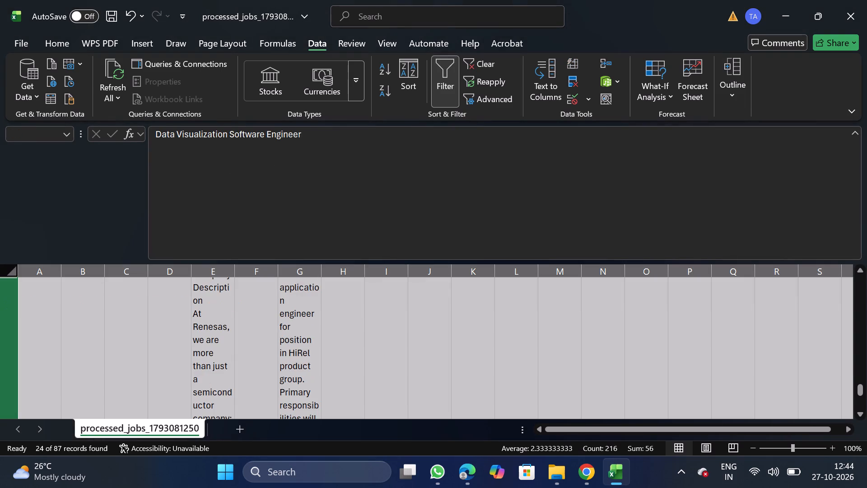
right_click(97, 343)
left_click(164, 242)
left_click(445, 76)
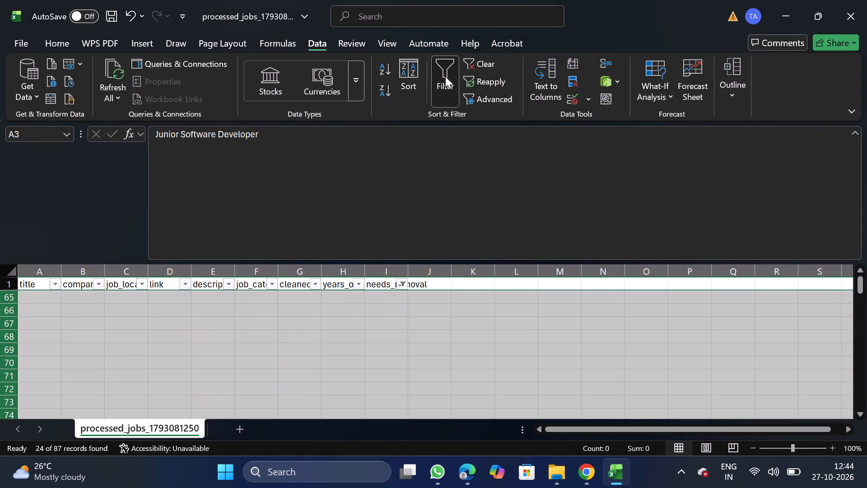
Filter years_of_experience to 8, 10 and 12, delete all the filtered data rows, and turn the filter off.
left_click(336, 278)
left_click(445, 82)
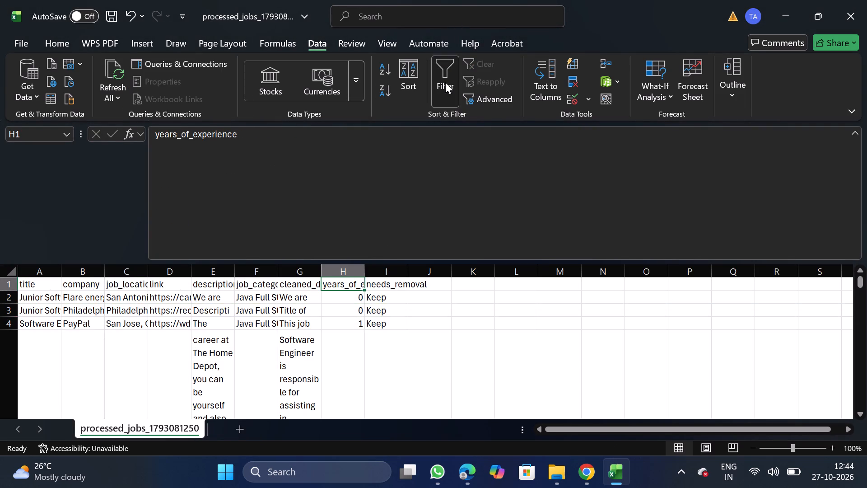
left_click(362, 286)
left_click(232, 307)
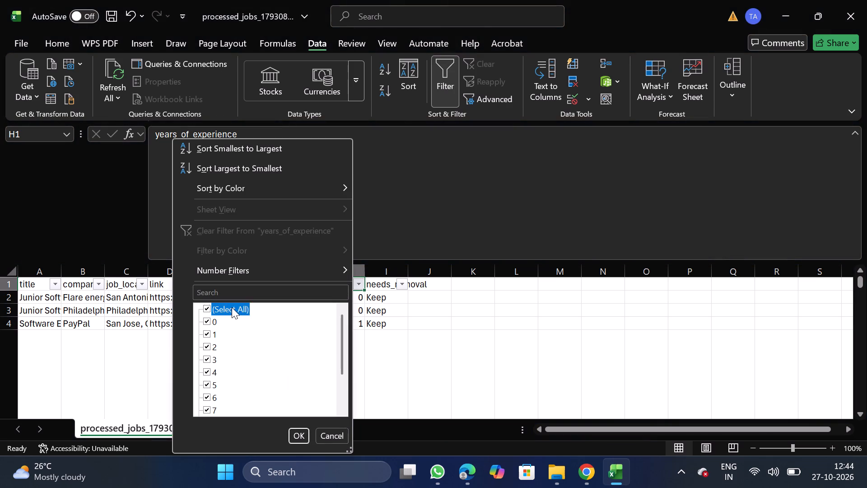
scroll(226, 370, "down", 1)
left_click(208, 371)
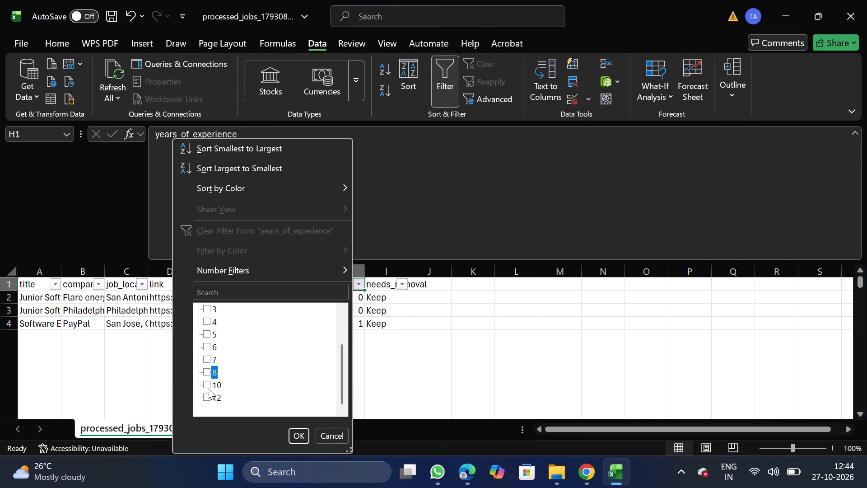
left_click(208, 388)
left_click(209, 394)
left_click(307, 440)
left_click(4, 310)
key("ctrl+shift+Down")
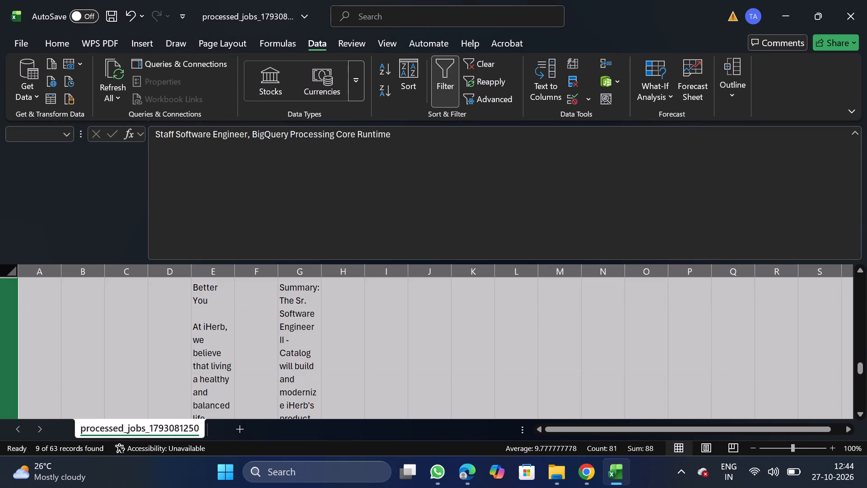
right_click(112, 369)
left_click(176, 258)
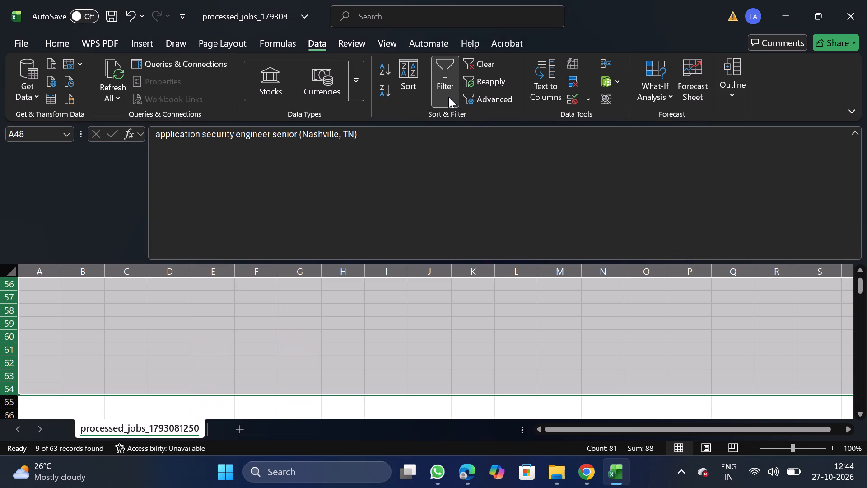
left_click(448, 97)
left_click_drag(862, 400, 858, 352)
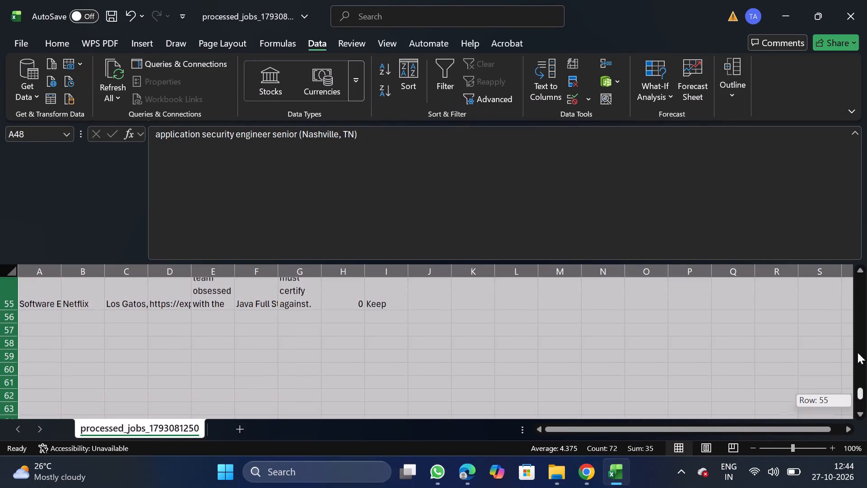
left_click_drag(858, 352, 855, 229)
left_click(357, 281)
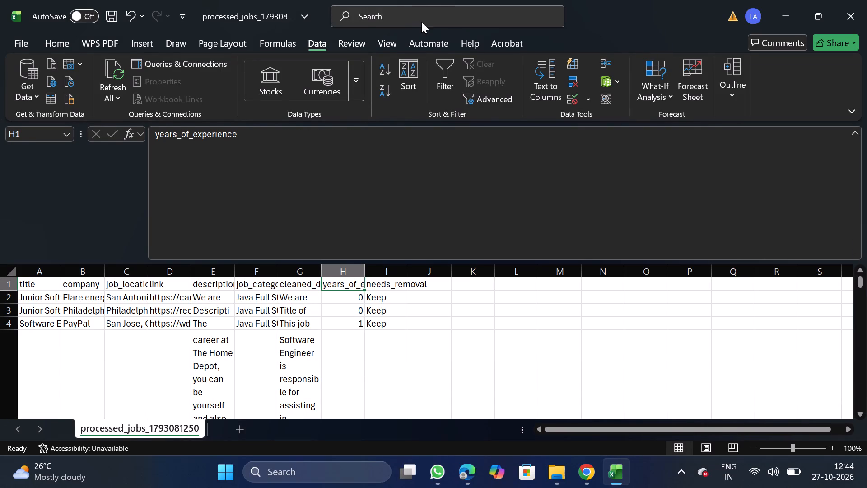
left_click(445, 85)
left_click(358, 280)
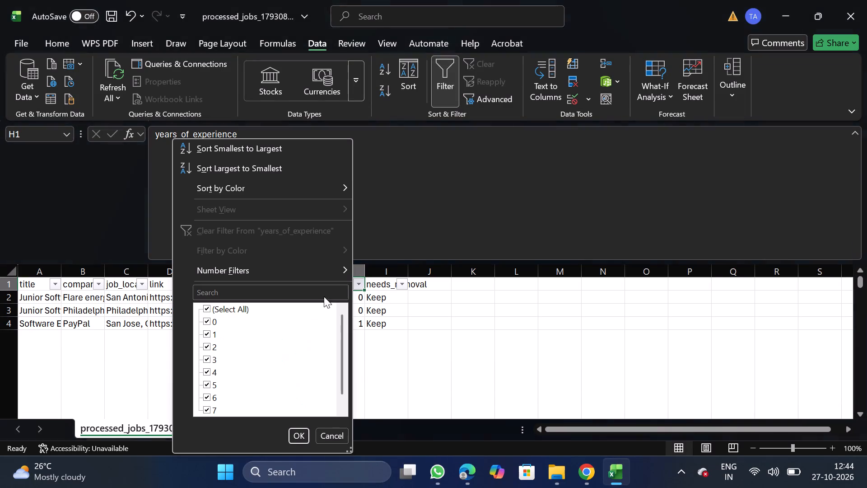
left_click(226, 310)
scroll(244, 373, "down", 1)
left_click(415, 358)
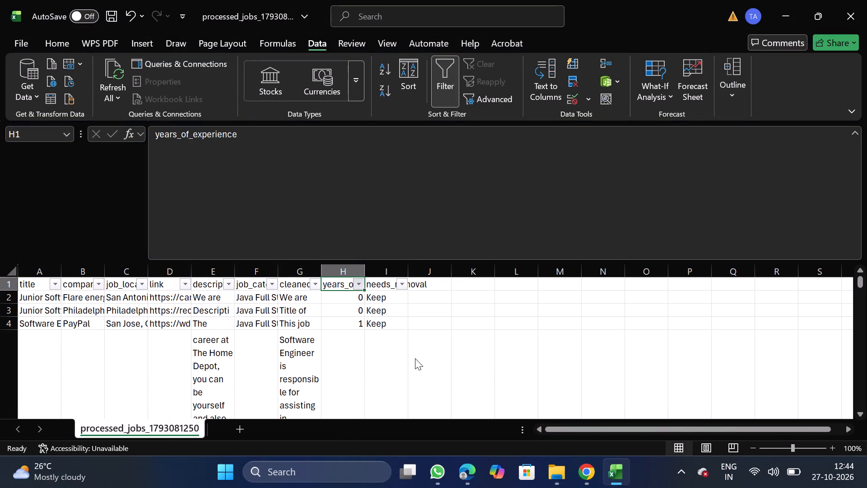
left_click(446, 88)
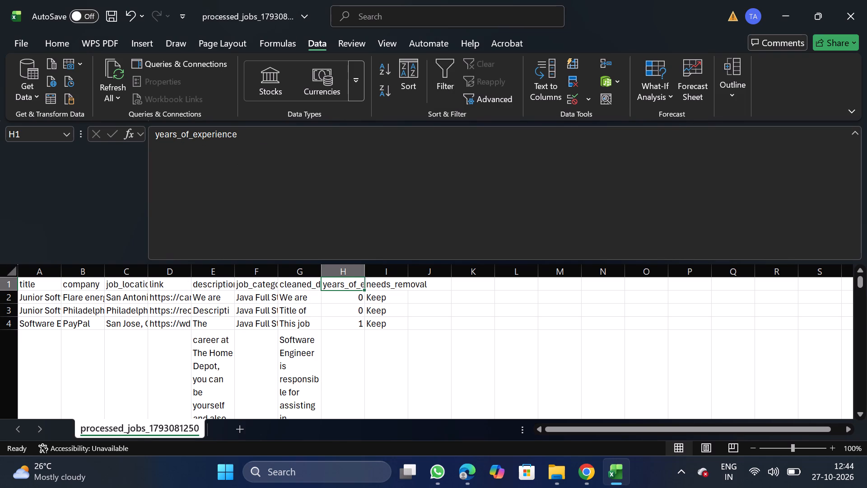
Move the job_category column in front of the title column so it becomes column A.
left_click(245, 271)
key("ctrl+x")
left_click(55, 274)
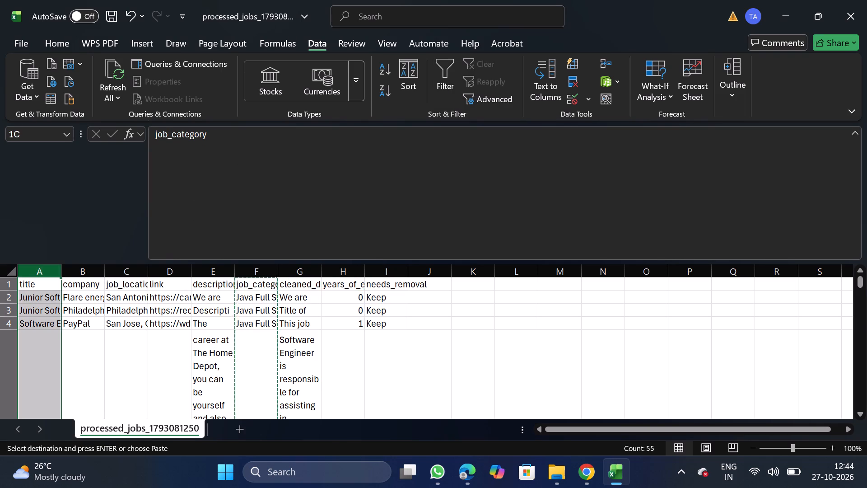
right_click(36, 320)
left_click(94, 192)
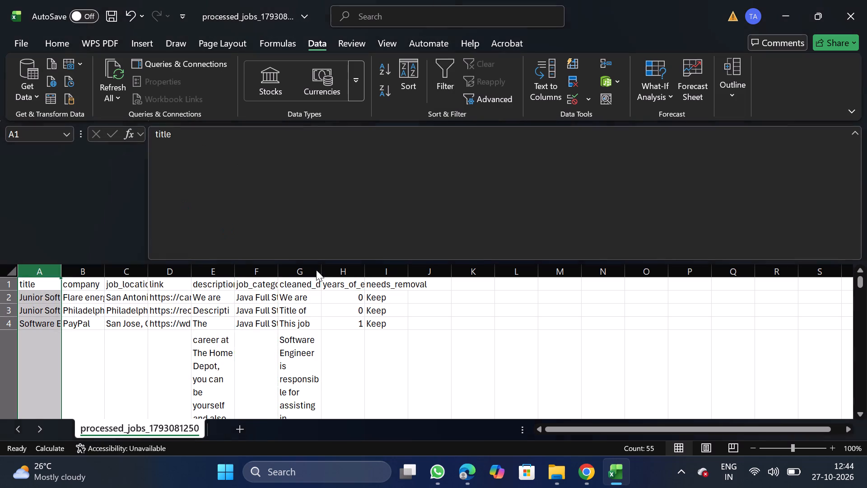
Turn off text wrapping for the description column and the cleaned description column beside it.
left_click_drag(259, 279, 260, 268)
left_click(260, 268)
key("shift+Right")
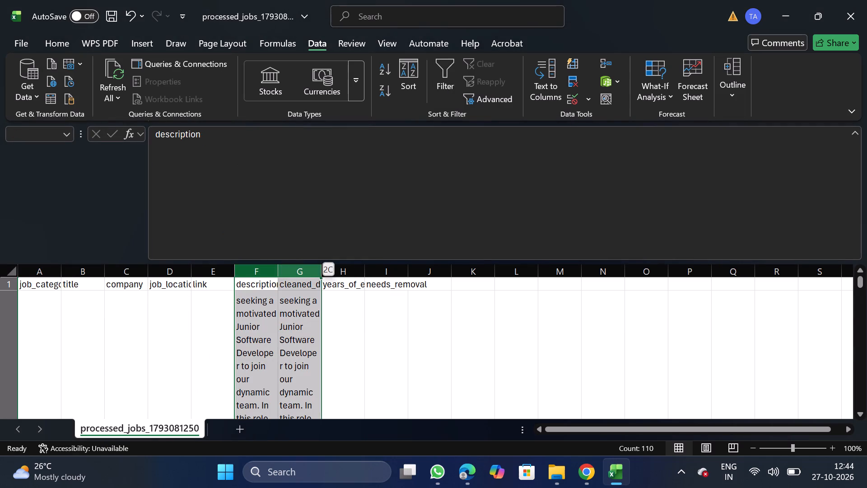
left_click(49, 44)
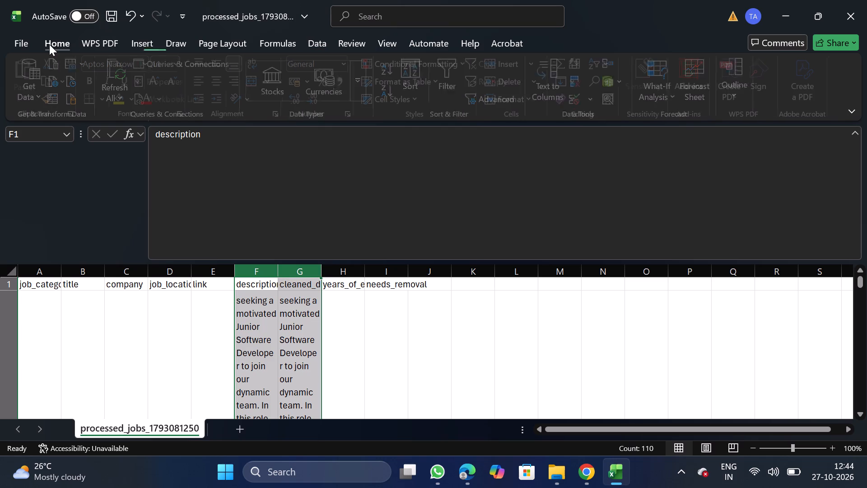
left_click(285, 112)
left_click(278, 115)
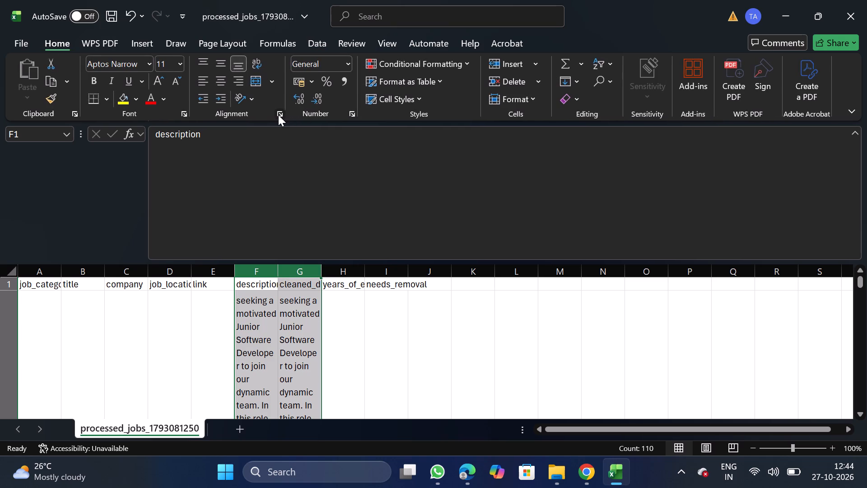
double_click(73, 219)
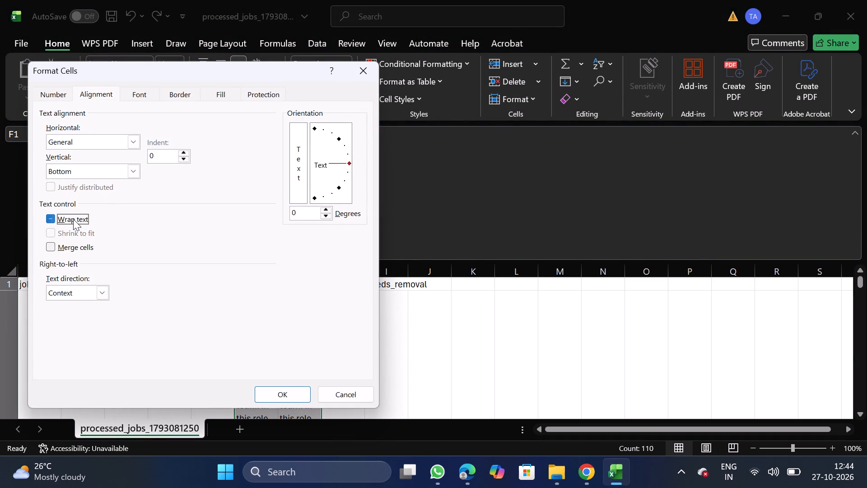
left_click(282, 404)
left_click(289, 384)
left_click(281, 393)
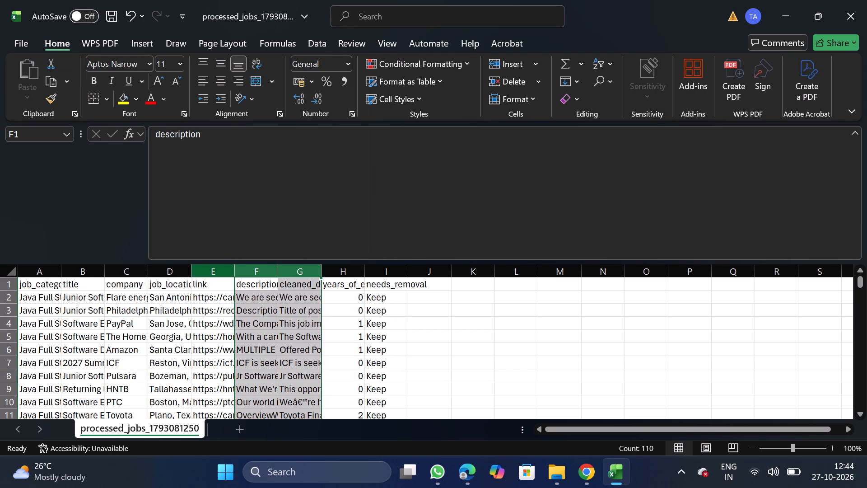
Delete the needs_removal column.
left_click(392, 266)
right_click(390, 319)
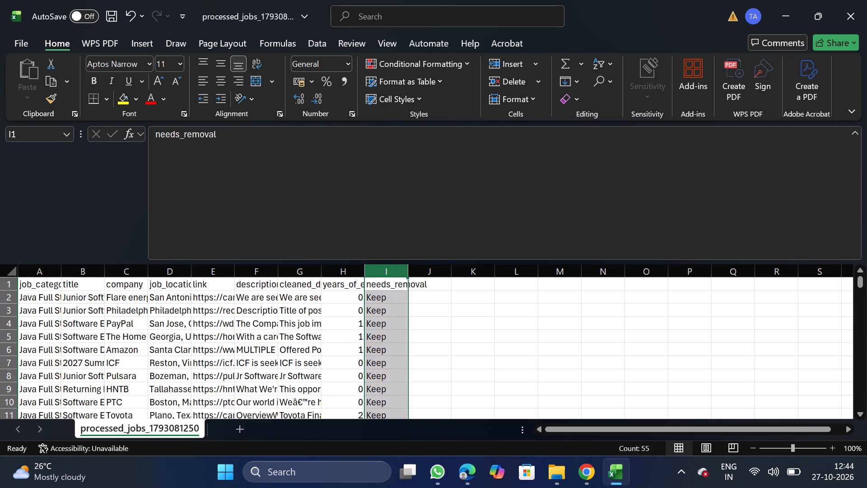
left_click(444, 211)
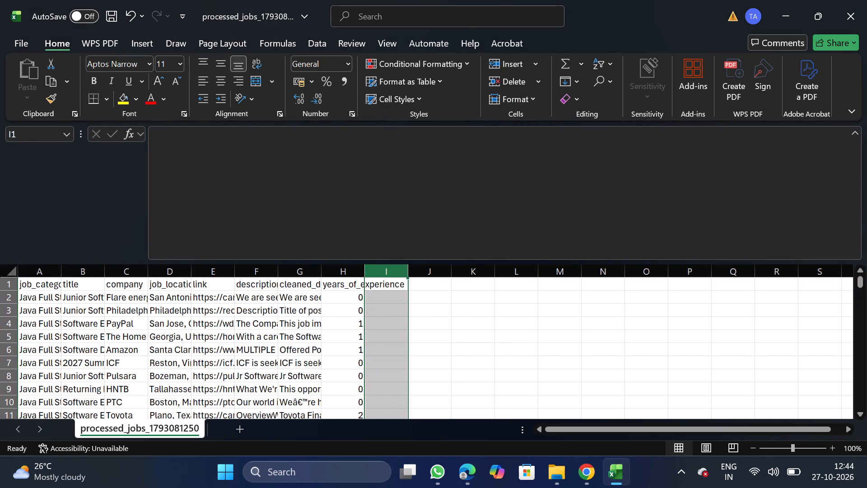
Move the link column to the end of the data, directly after years_of_experience.
scroll(327, 374, "down", 4)
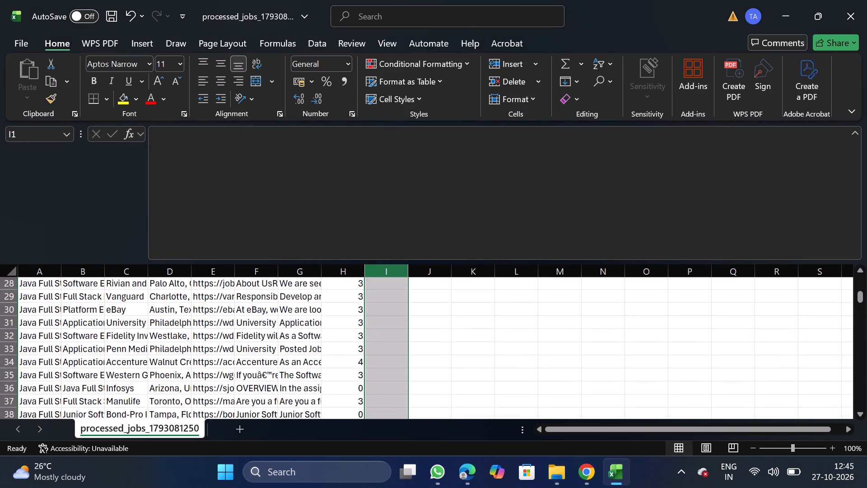
scroll(327, 374, "down", 3)
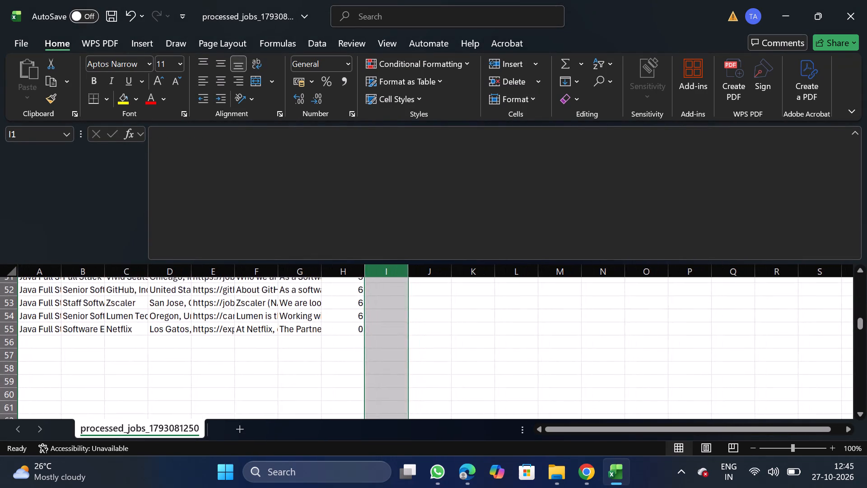
scroll(327, 374, "up", 16)
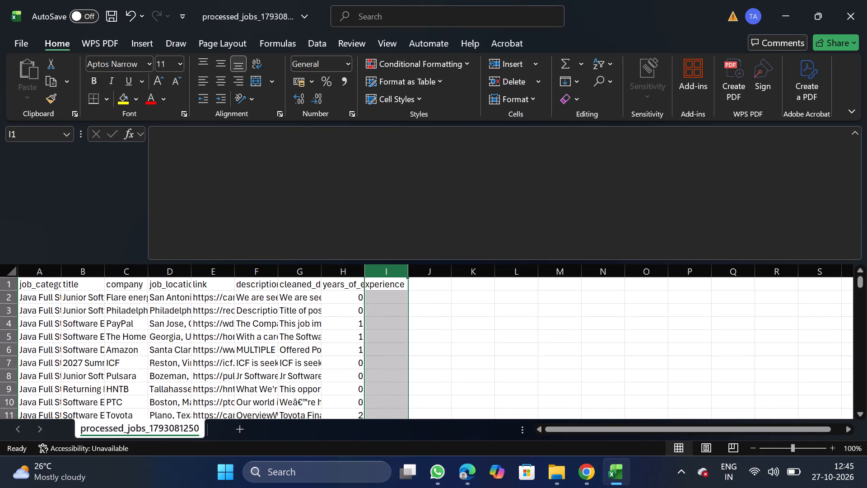
left_click(210, 270)
key("ctrl+x")
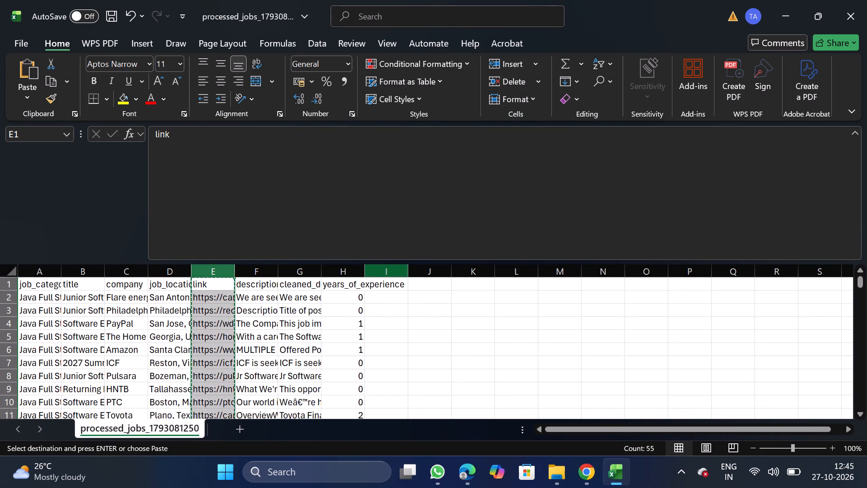
left_click_drag(383, 270, 389, 351)
right_click(389, 351)
left_click(458, 221)
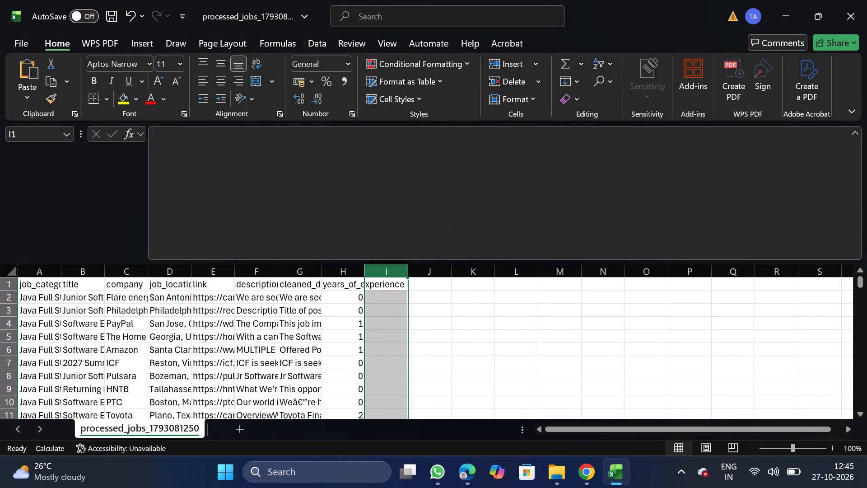
Move the years_of_experience column in front of the description column so it becomes column E.
left_click(295, 267)
key("ctrl+x")
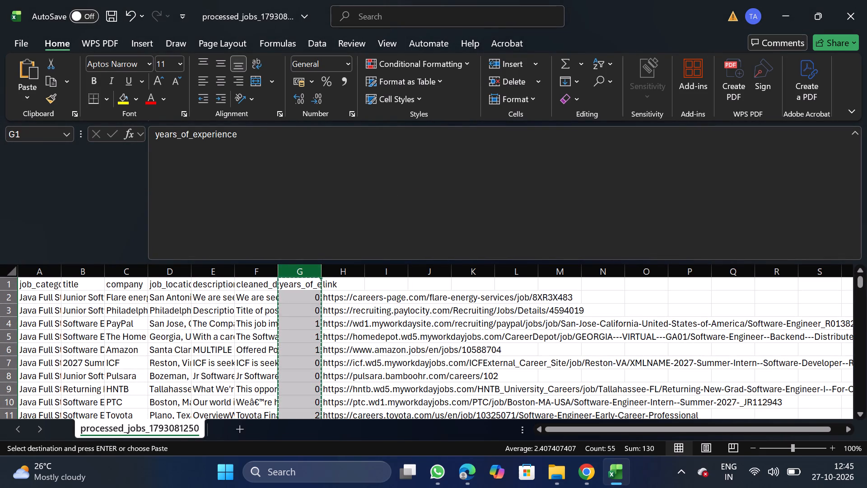
left_click_drag(218, 268, 207, 352)
right_click(207, 352)
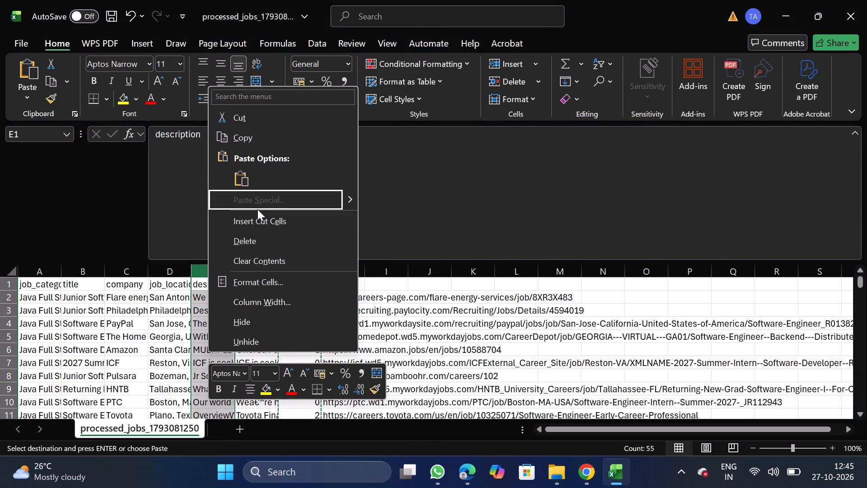
left_click(260, 211)
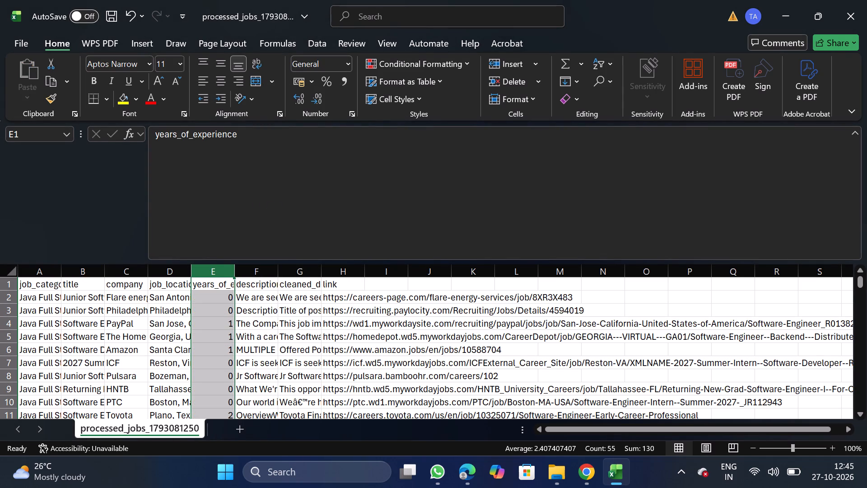
Replace the cleaned description header in G1 with description, copied from the header in F1.
left_click(261, 286)
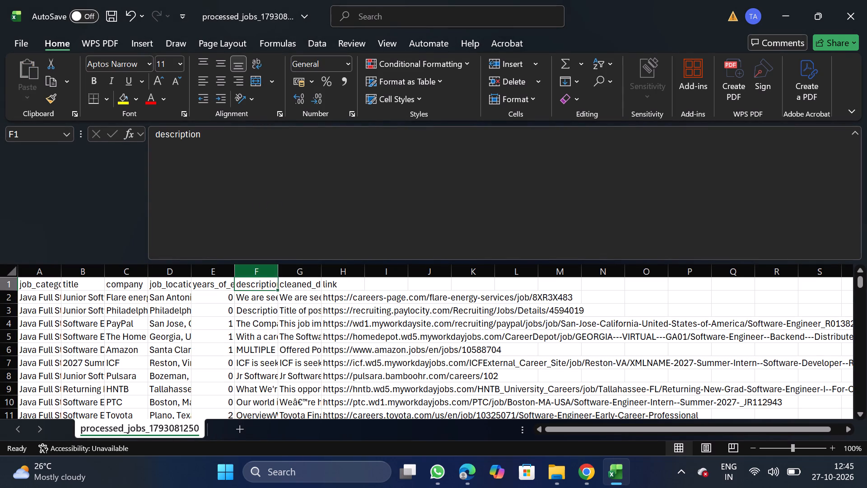
left_click_drag(150, 128, 219, 132)
key("ctrl+c")
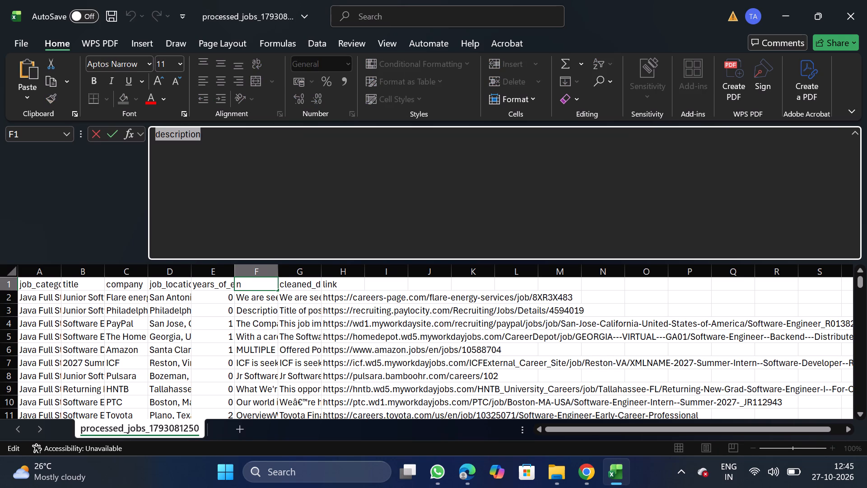
left_click(301, 286)
left_click(391, 210)
key("BackSpace")
key("BackSpace")
key("BackSpace")
key("BackSpace")
key("BackSpace")
key("BackSpace")
key("BackSpace")
key("BackSpace")
key("BackSpace")
key("BackSpace")
key("BackSpace")
key("BackSpace")
key("BackSpace")
key("BackSpace")
key("BackSpace")
key("BackSpace")
key("BackSpace")
key("BackSpace")
key("BackSpace")
key("BackSpace")
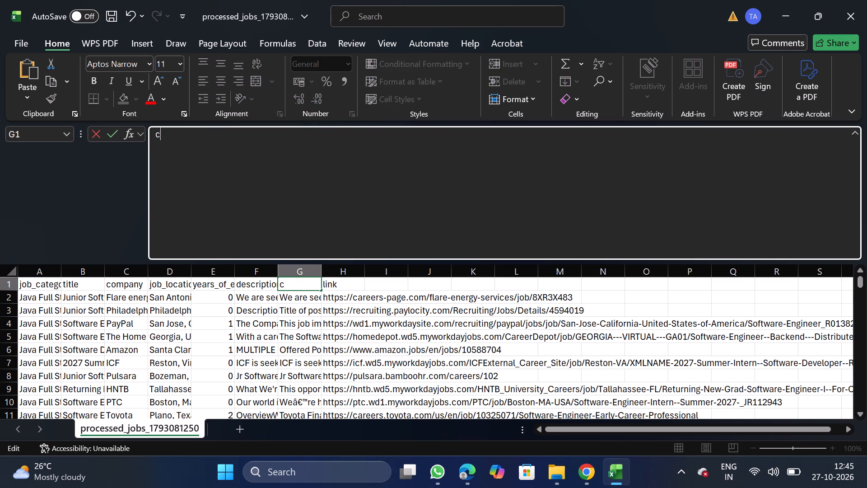
key("ctrl+v")
Replace the header in F1 with original_description, copied from the required CSV columns on NextGenApply's bulk upload page in Chrome.
left_click(260, 282)
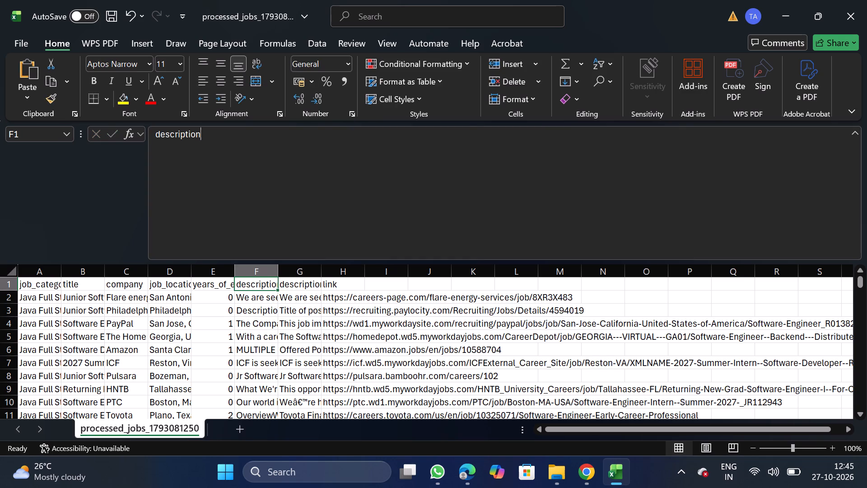
left_click(339, 221)
key("BackSpace")
key("BackSpace")
key("BackSpace")
key("BackSpace")
key("BackSpace")
key("BackSpace")
key("BackSpace")
key("BackSpace")
key("BackSpace")
key("BackSpace")
key("BackSpace")
key("BackSpace")
key("BackSpace")
key("BackSpace")
key("BackSpace")
key("BackSpace")
key("BackSpace")
key("BackSpace")
key("BackSpace")
key("BackSpace")
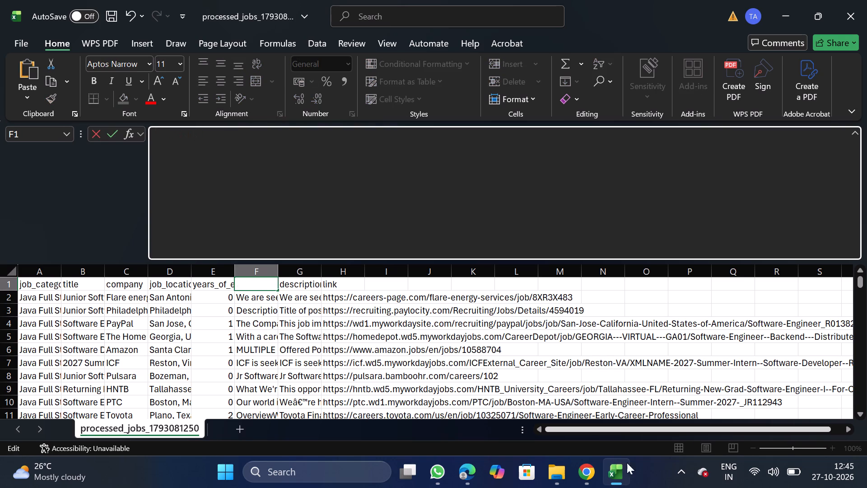
left_click(589, 486)
left_click(77, 136)
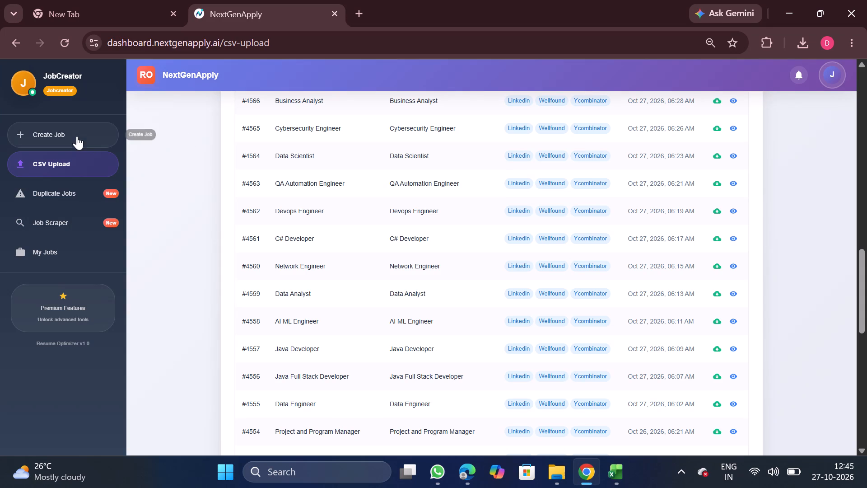
left_click(428, 122)
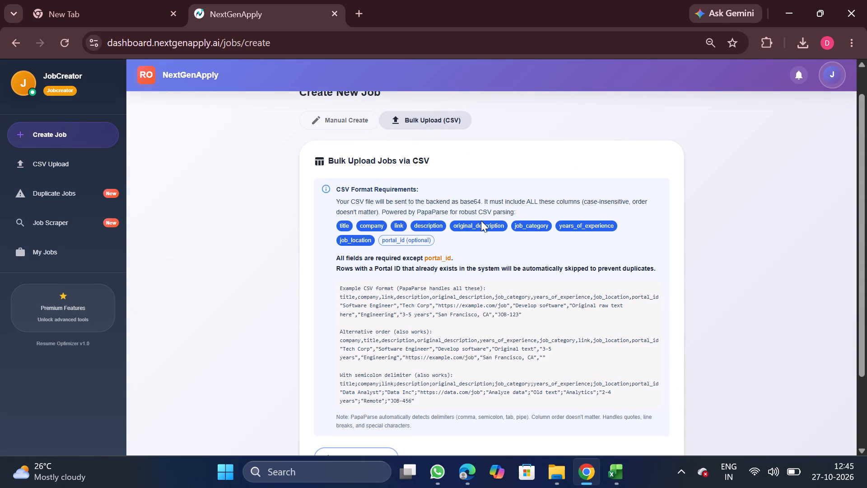
double_click(481, 221)
key("ctrl+c")
left_click(614, 476)
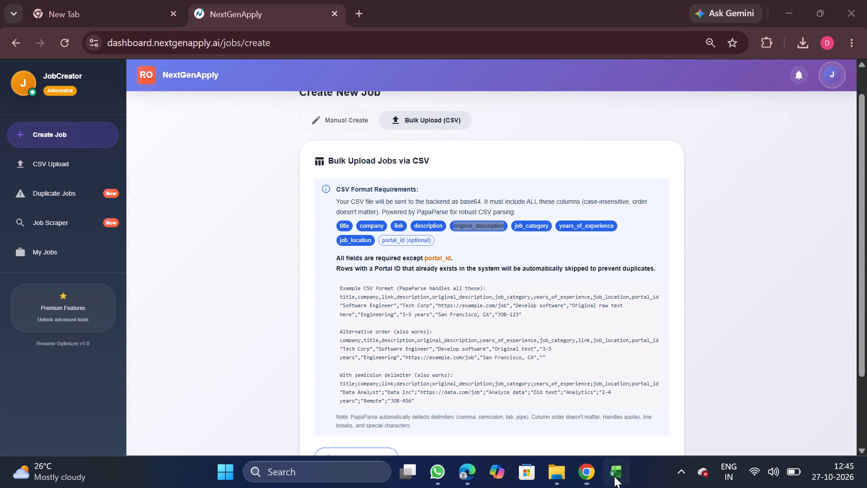
key("ctrl+v")
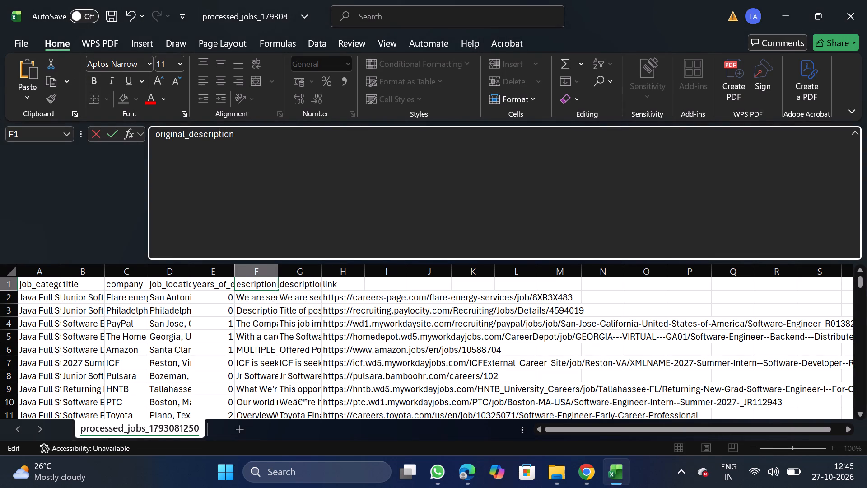
Add a filter to the title column and select only 2027 Summer Intern, Software Developer (Reston, VA) in its value list.
left_click(85, 271)
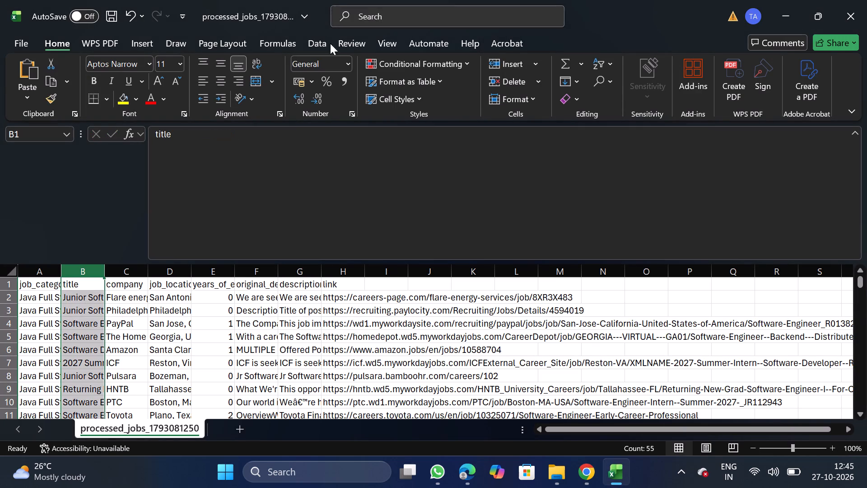
left_click(316, 50)
left_click(450, 77)
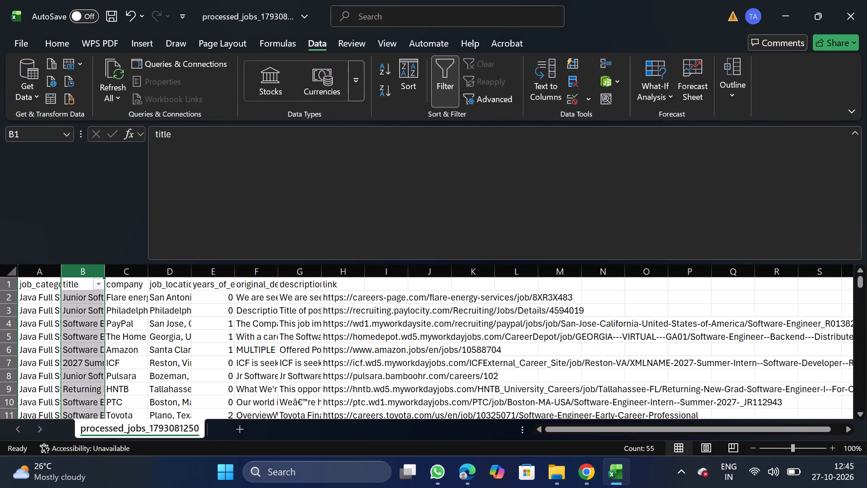
left_click(95, 286)
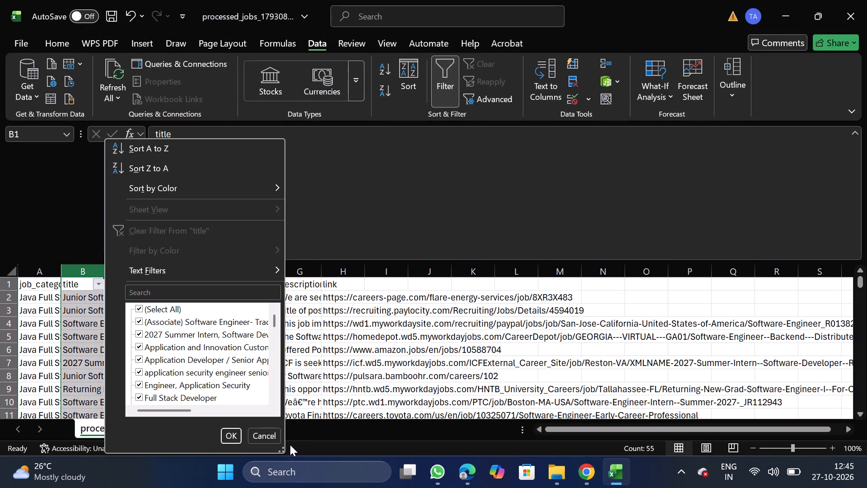
left_click(283, 452)
left_click_drag(283, 452, 554, 478)
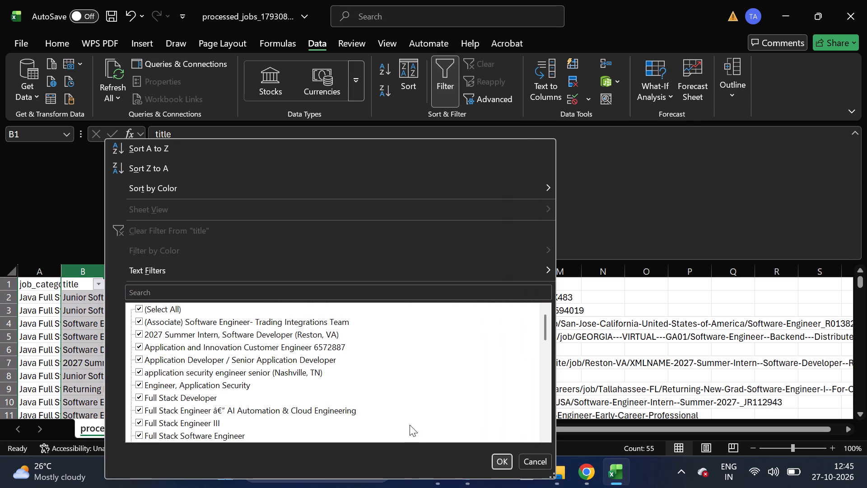
left_click(156, 311)
left_click_drag(156, 311, 260, 336)
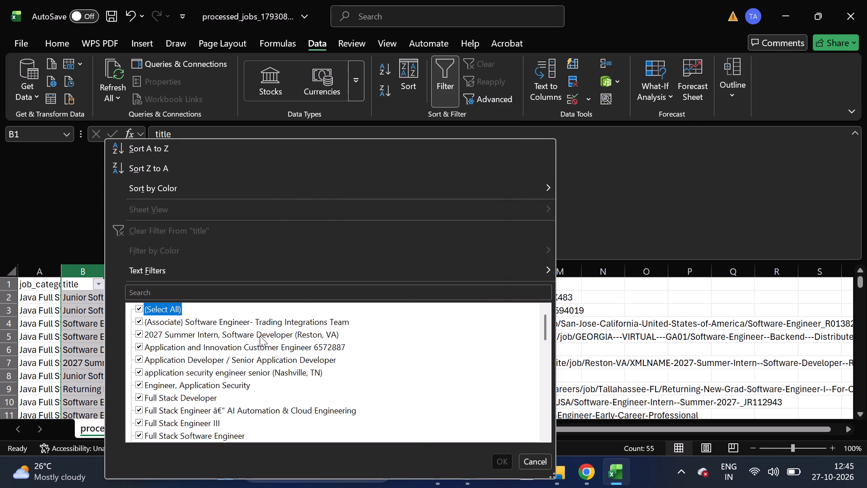
left_click_drag(260, 336, 264, 338)
left_click(264, 338)
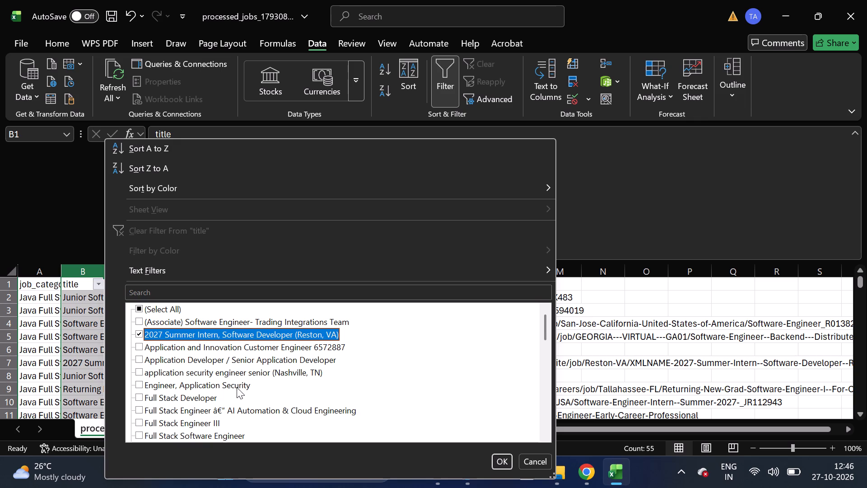
Add Returning New Grad Software Engineer I (For Current/Previous HNTB Interns ONLY) and Software Engineer Intern (Summer 2027) to the title filter selection.
scroll(214, 424, "down", 1)
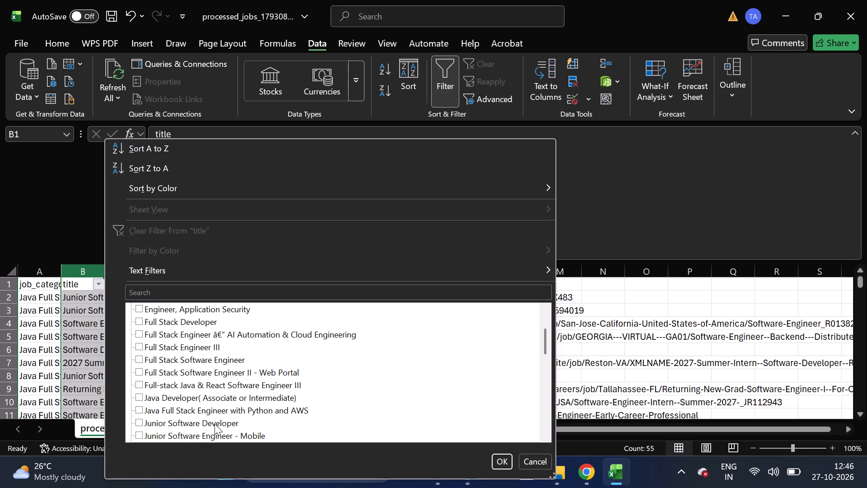
scroll(214, 424, "down", 2)
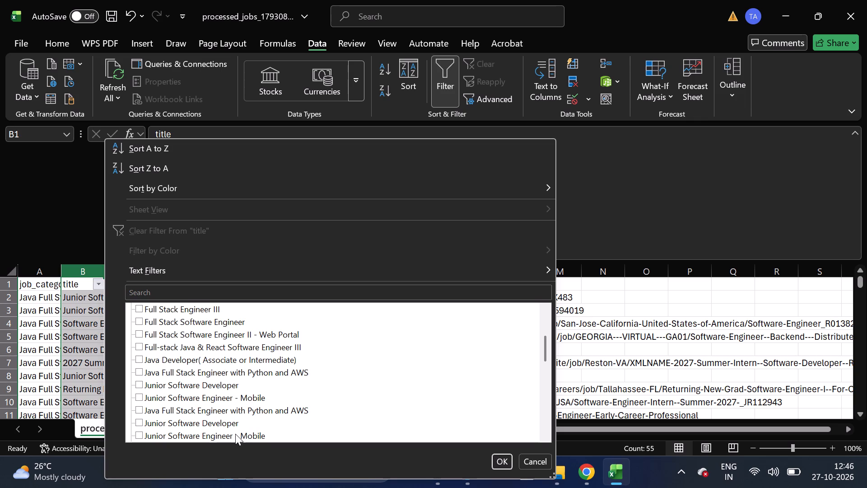
scroll(235, 434, "down", 1)
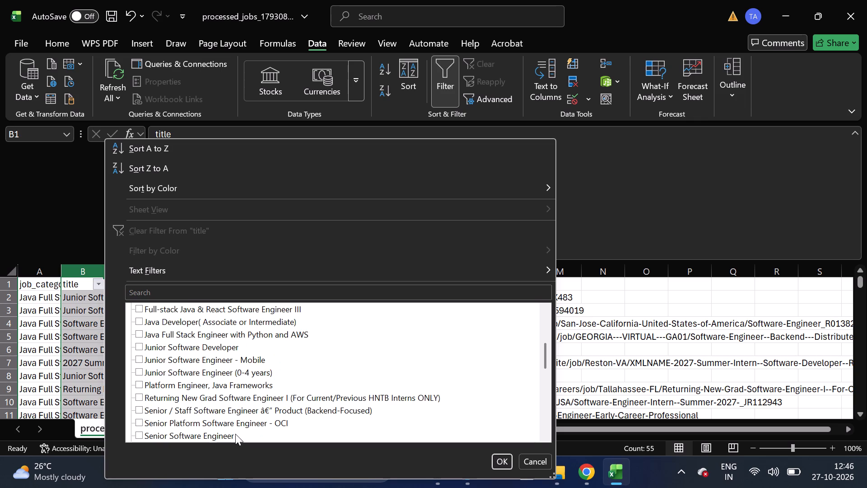
left_click(245, 401)
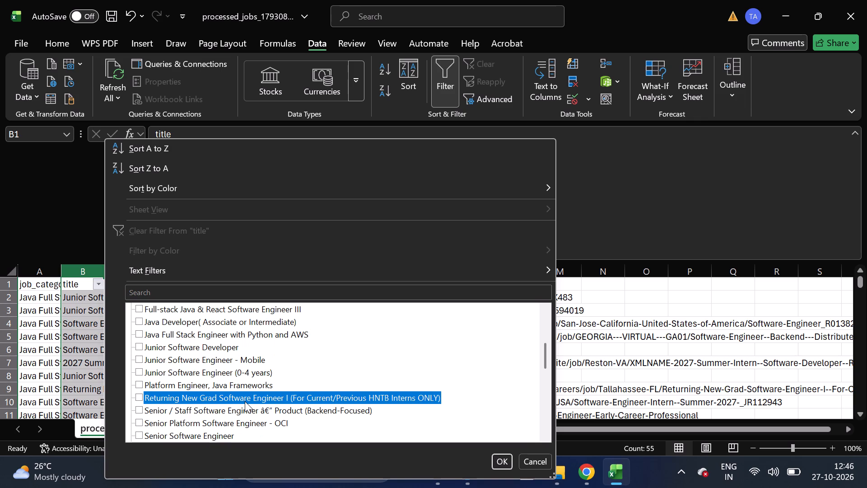
scroll(223, 427, "down", 1)
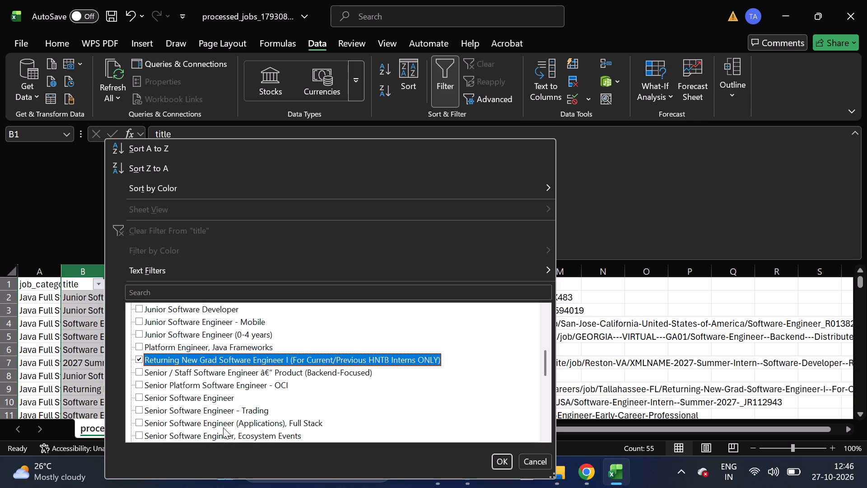
scroll(223, 427, "down", 1)
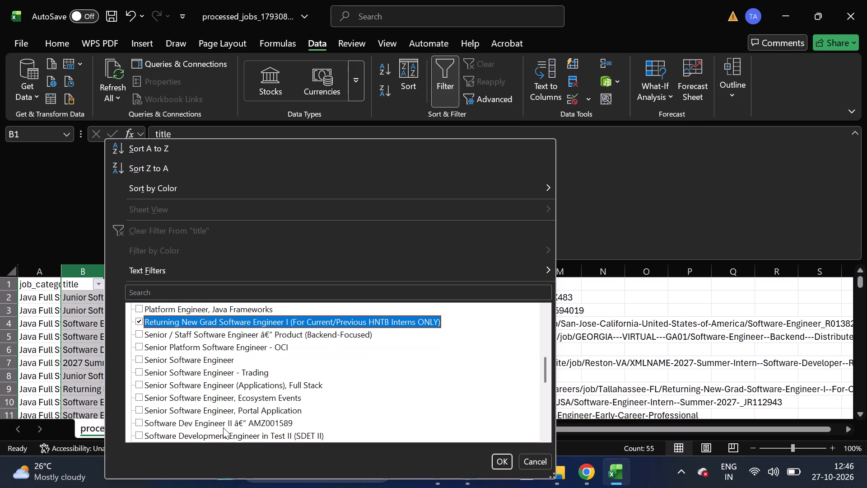
scroll(215, 430, "down", 1)
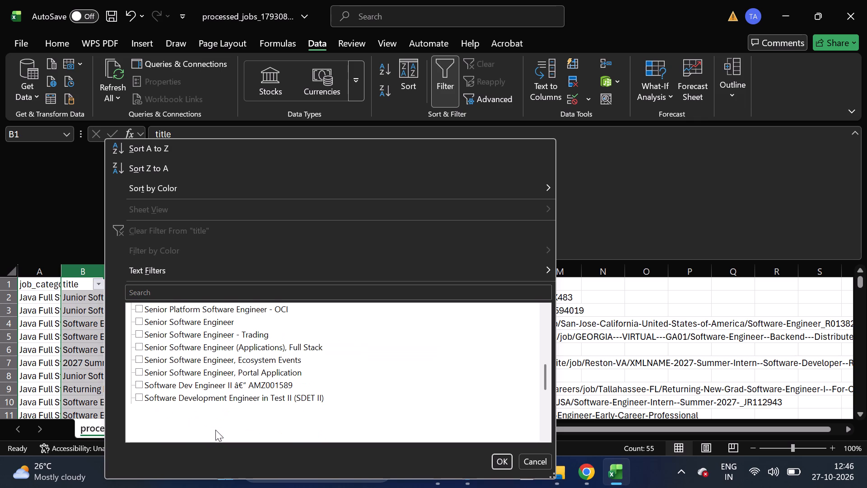
scroll(215, 430, "down", 2)
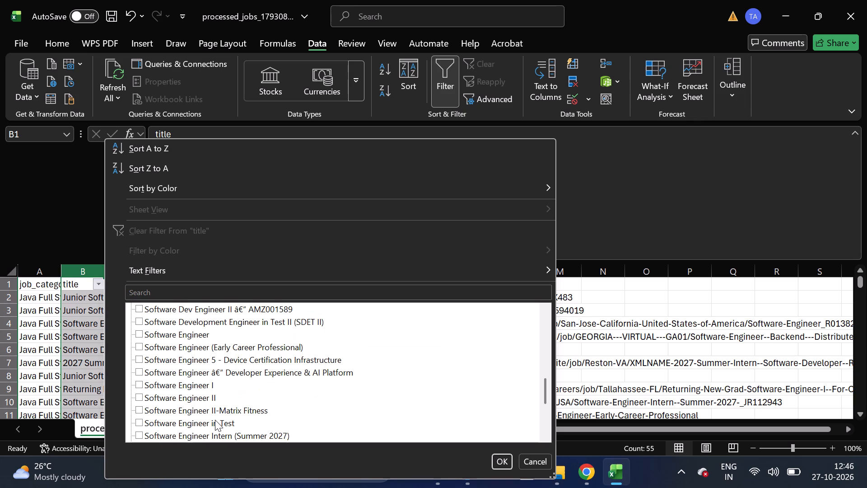
scroll(215, 420, "down", 2)
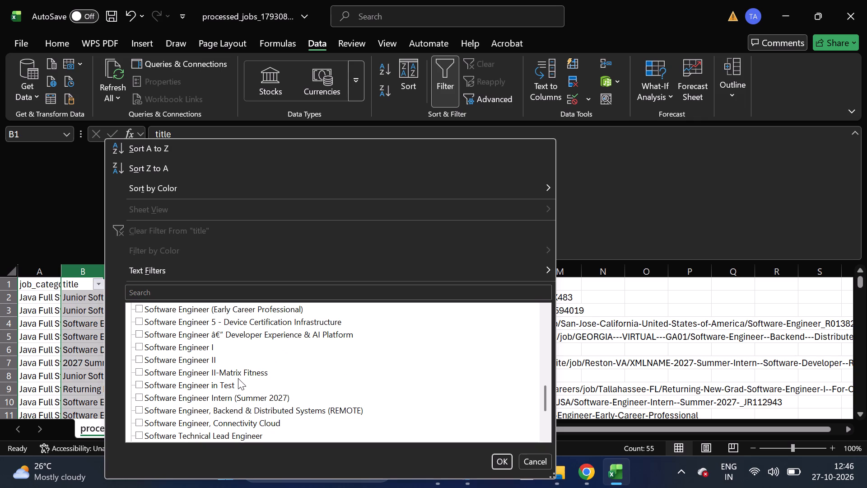
left_click(252, 401)
Include (Blanks) in the title filter selection and apply the filter.
scroll(228, 435, "down", 2)
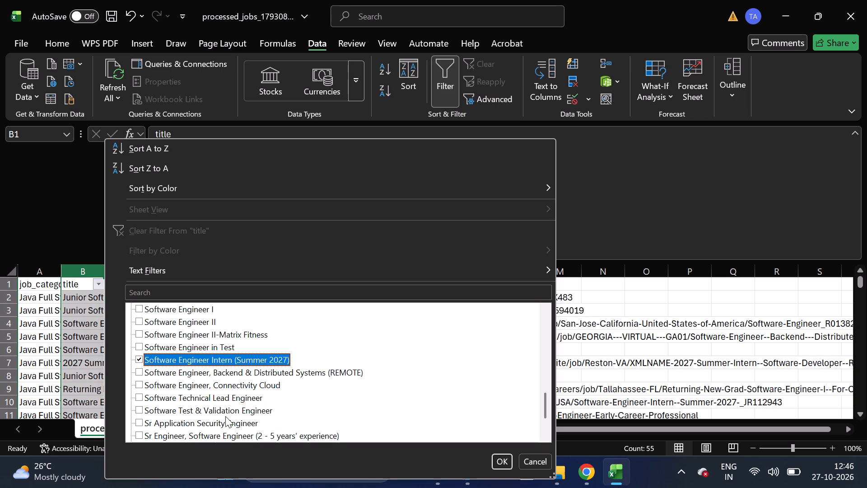
scroll(230, 428, "down", 1)
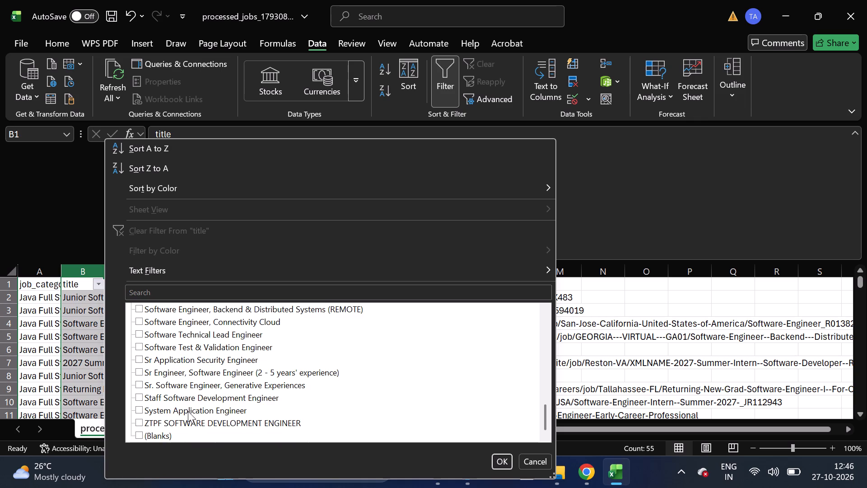
left_click(169, 437)
left_click(498, 465)
Delete the filtered intern and returning new grad job rows and remove the filter from the sheet.
left_click(0, 298)
key("ctrl+shift+Down")
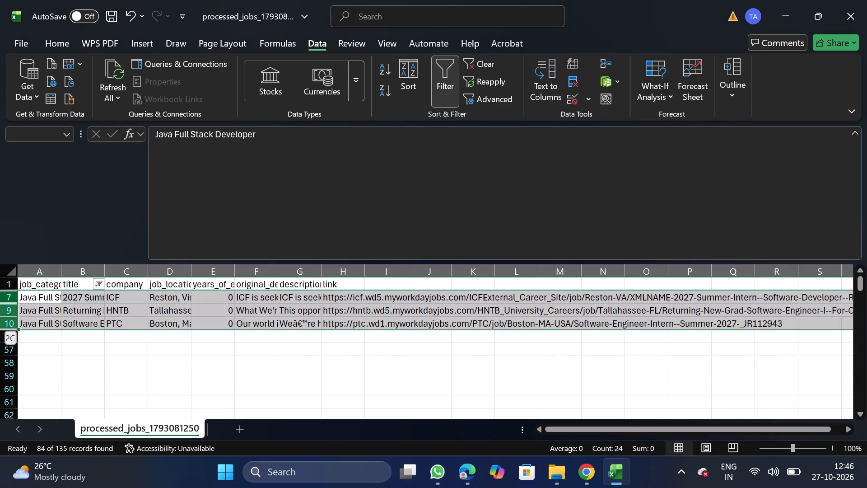
right_click(47, 310)
left_click(100, 197)
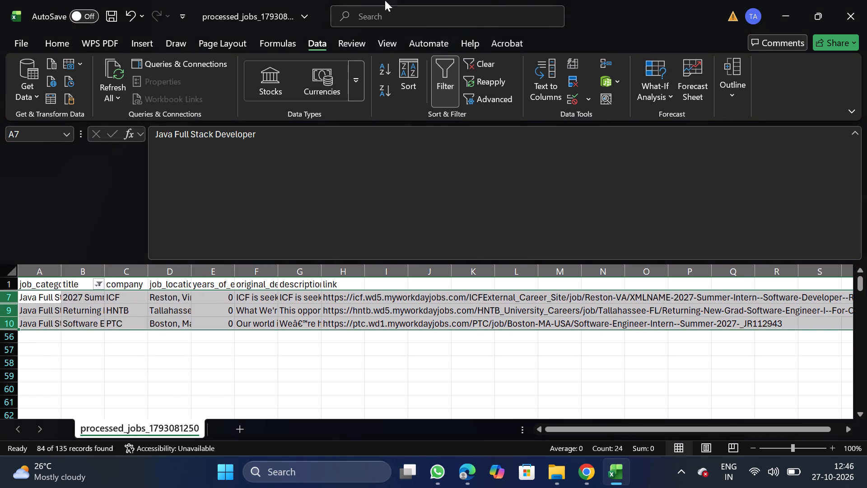
double_click(449, 82)
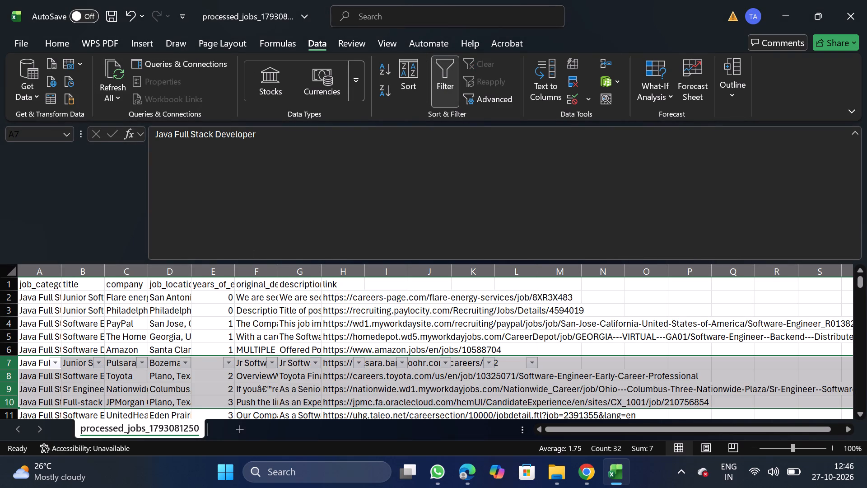
left_click(448, 79)
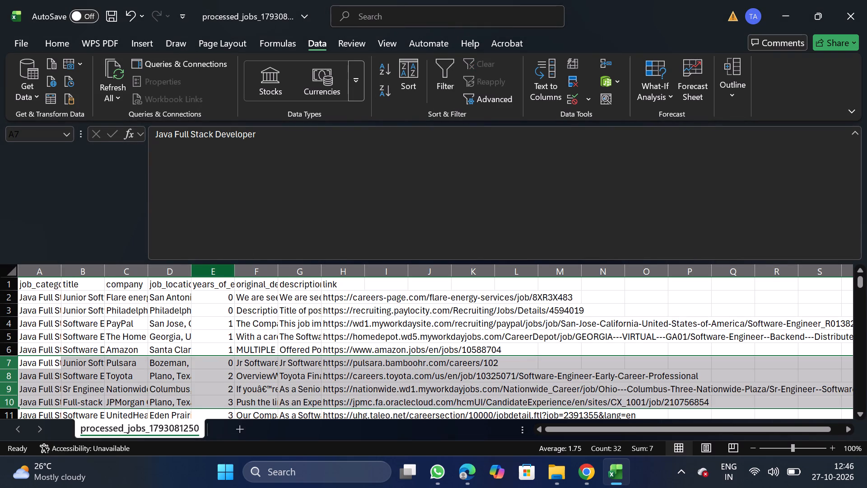
Filter the title column by lead to examine the matching jobs, and remove the filter.
left_click(95, 281)
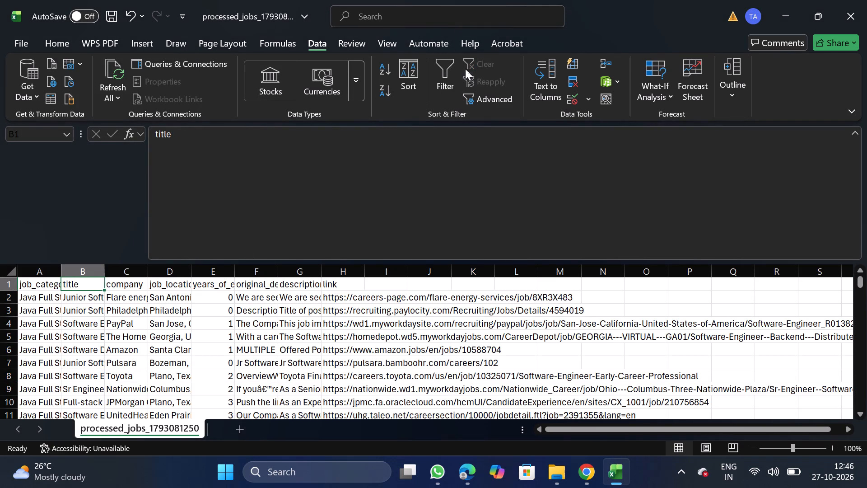
left_click(447, 90)
left_click(100, 284)
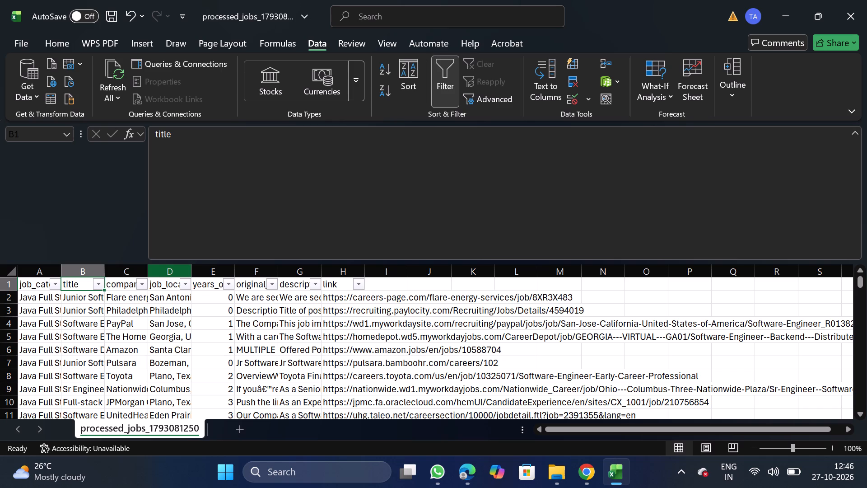
left_click(178, 295)
type("lea")
key("d")
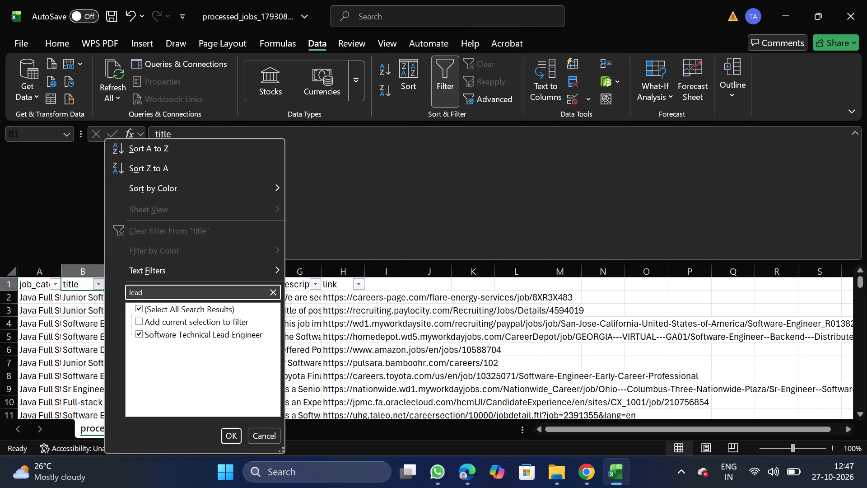
key("BackSpace")
key("BackSpace")
key("BackSpace")
key("BackSpace")
key("BackSpace")
key("BackSpace")
key("BackSpace")
key("BackSpace")
key("BackSpace")
key("BackSpace")
key("BackSpace")
key("BackSpace")
key("BackSpace")
key("BackSpace")
type("lead")
left_click(226, 429)
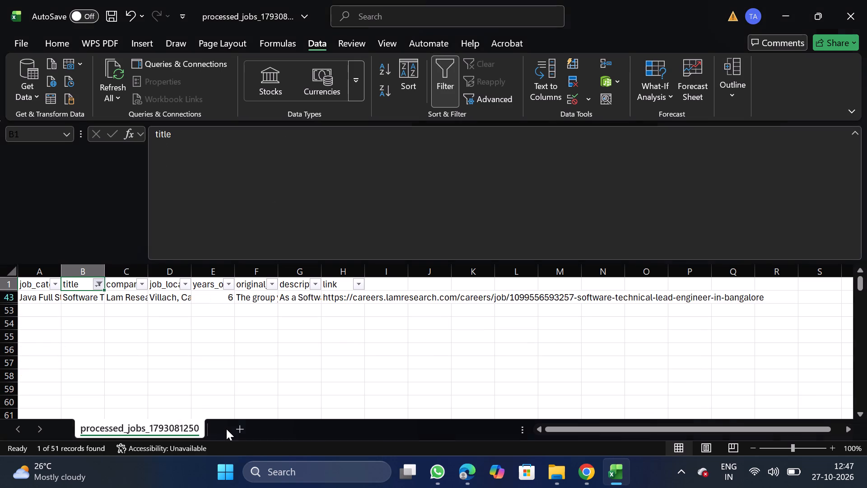
left_click(450, 71)
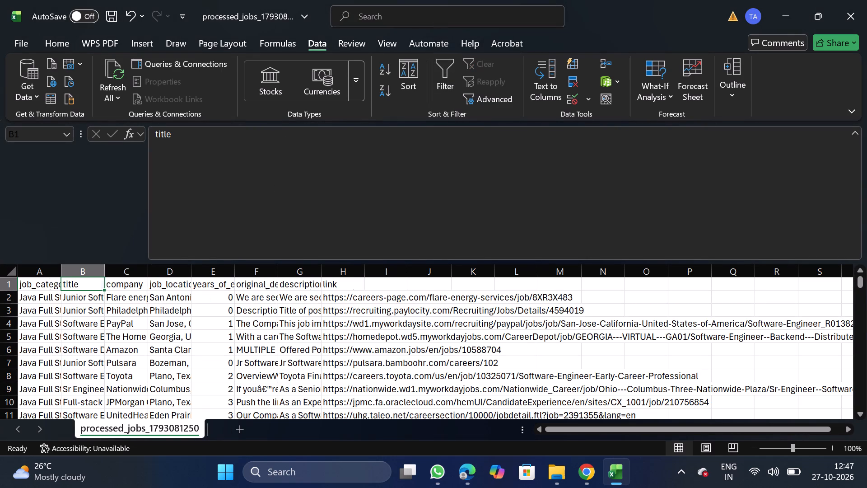
Filter the title column by staff to examine the matching jobs, and remove the filter.
left_click(433, 79)
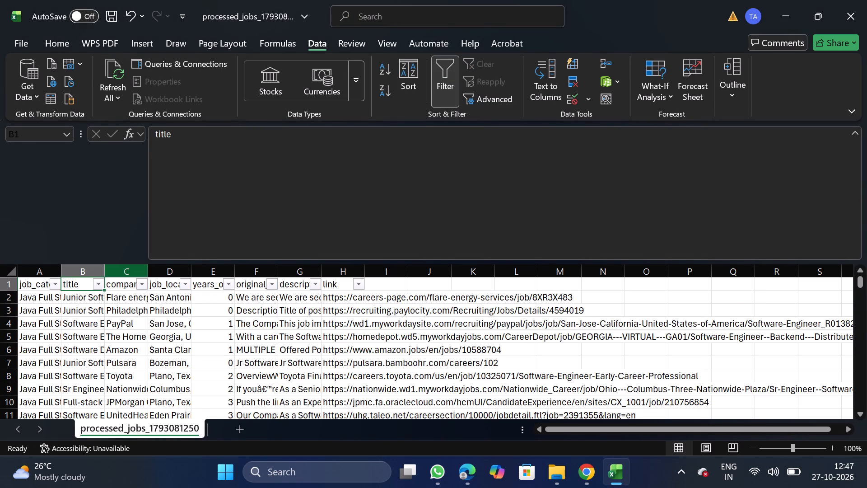
left_click(102, 285)
left_click(189, 295)
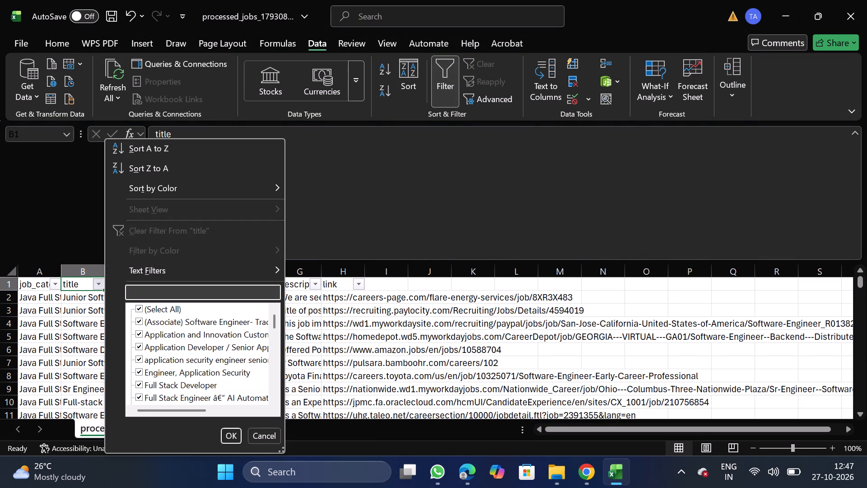
type("staff")
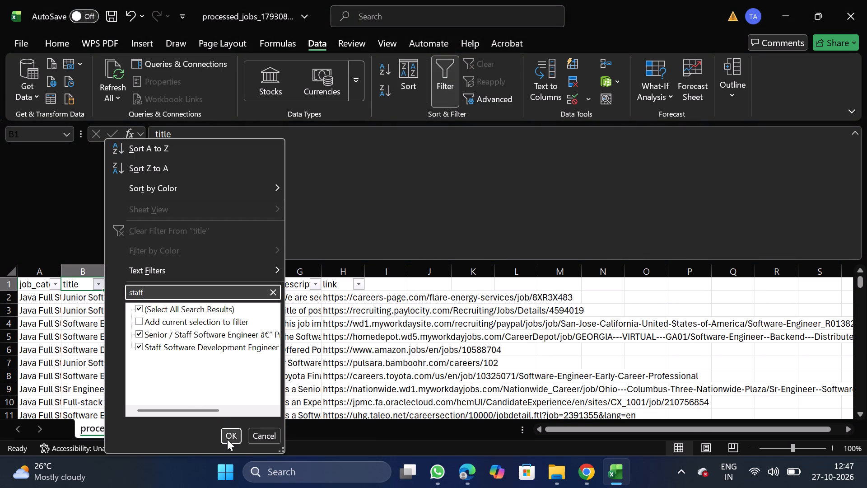
left_click(229, 439)
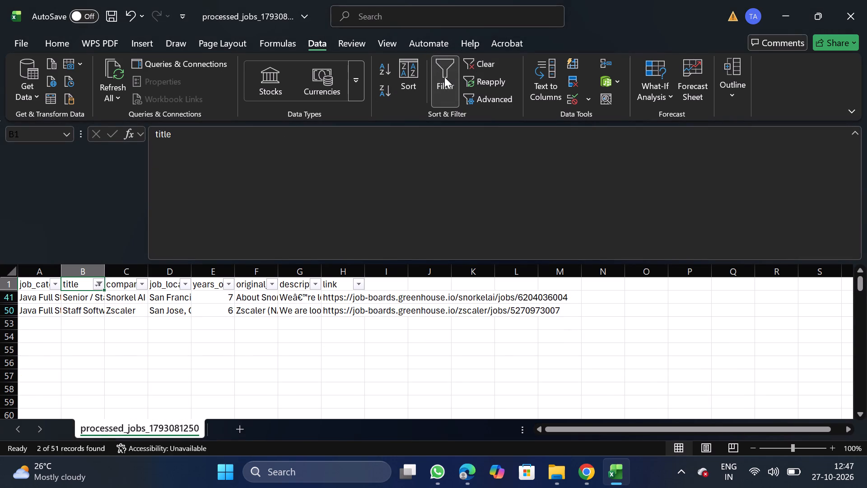
left_click(444, 77)
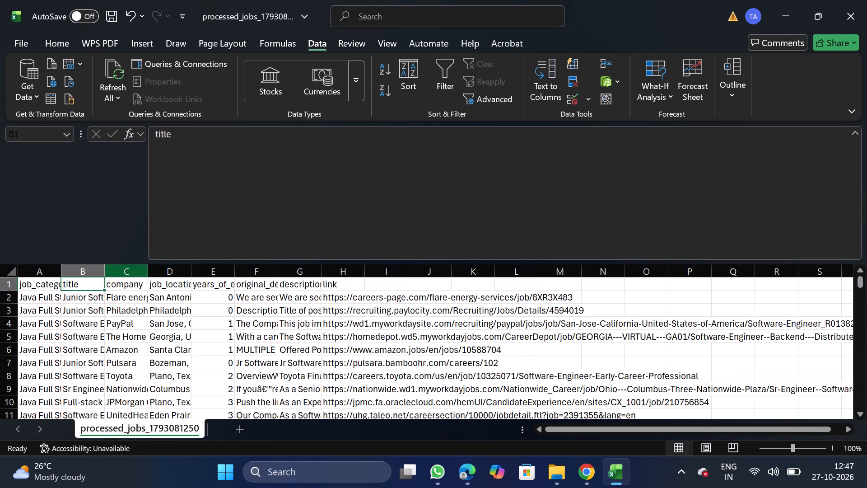
Add a filter to the company column and search its values for walmart.
left_click(131, 273)
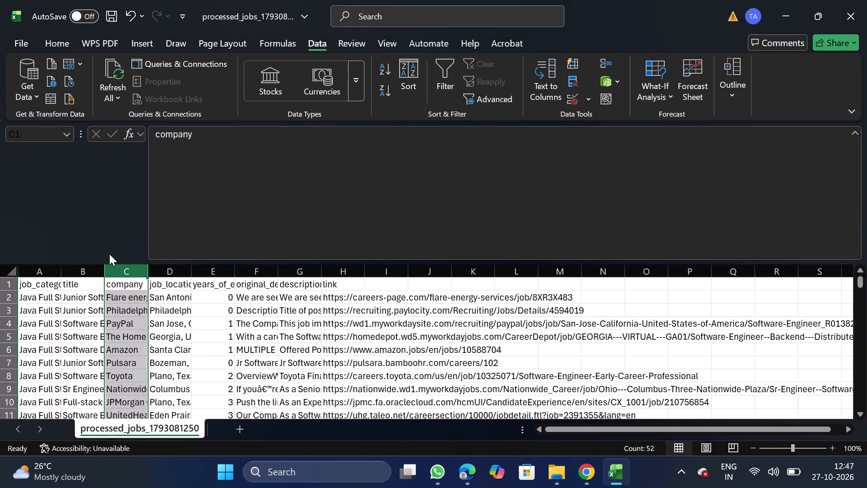
left_click(441, 78)
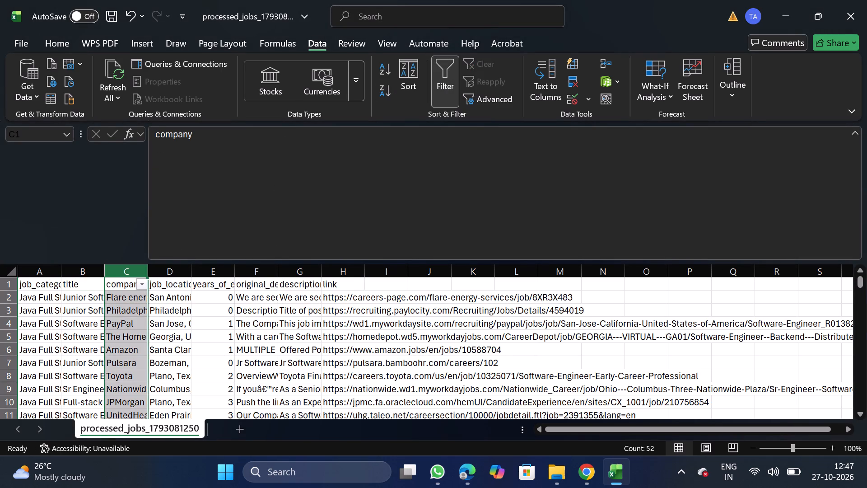
double_click(145, 286)
left_click(147, 291)
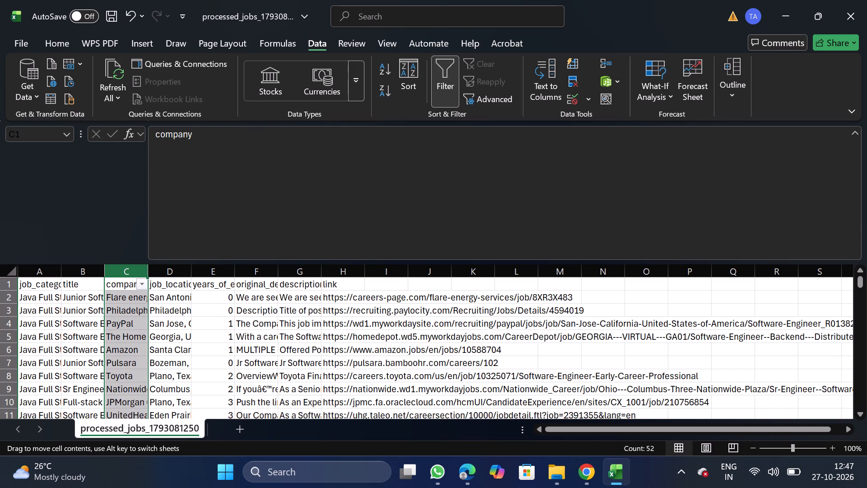
left_click(144, 288)
left_click(254, 291)
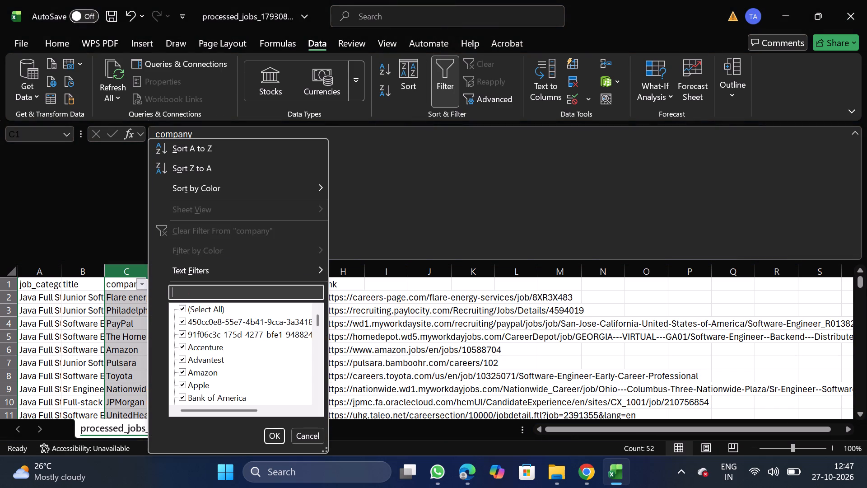
type("walmart")
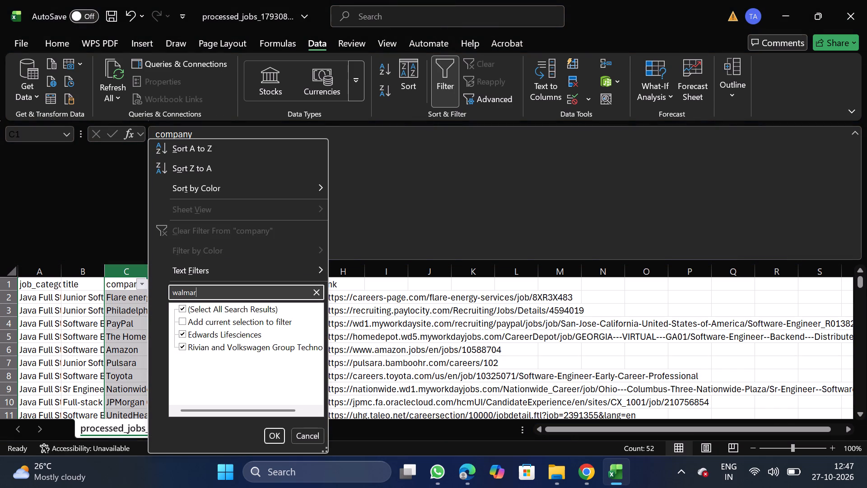
Search the company filter values for dried.
key("BackSpace")
key("BackSpace")
key("BackSpace")
key("BackSpace")
key("BackSpace")
key("BackSpace")
key("BackSpace")
key("BackSpace")
key("BackSpace")
key("BackSpace")
key("BackSpace")
key("BackSpace")
key("BackSpace")
key("BackSpace")
key("BackSpace")
key("BackSpace")
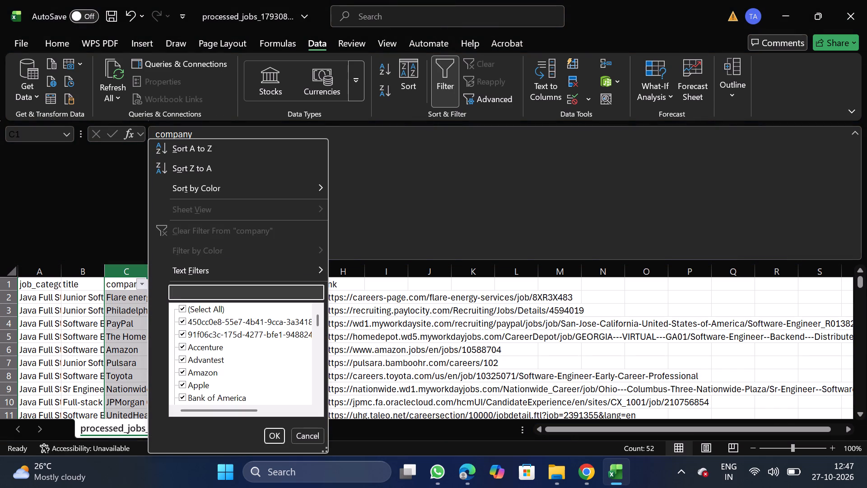
type("dried")
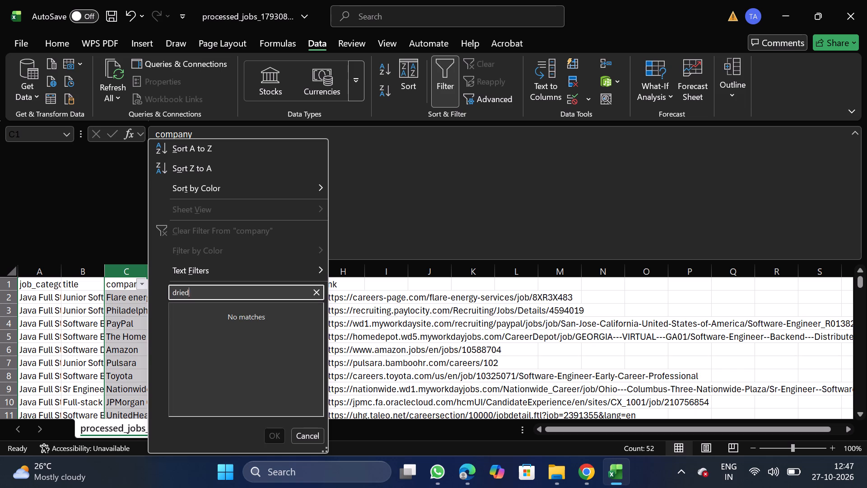
Search the company filter values for capital.
key("BackSpace")
key("BackSpace")
key("BackSpace")
key("BackSpace")
key("BackSpace")
key("BackSpace")
key("BackSpace")
key("BackSpace")
key("BackSpace")
key("BackSpace")
key("BackSpace")
key("BackSpace")
type("capital")
Search the company filter values for under.
key("BackSpace")
key("BackSpace")
key("BackSpace")
key("BackSpace")
key("BackSpace")
key("BackSpace")
key("BackSpace")
key("BackSpace")
key("BackSpace")
key("BackSpace")
key("BackSpace")
key("BackSpace")
key("BackSpace")
key("BackSpace")
key("BackSpace")
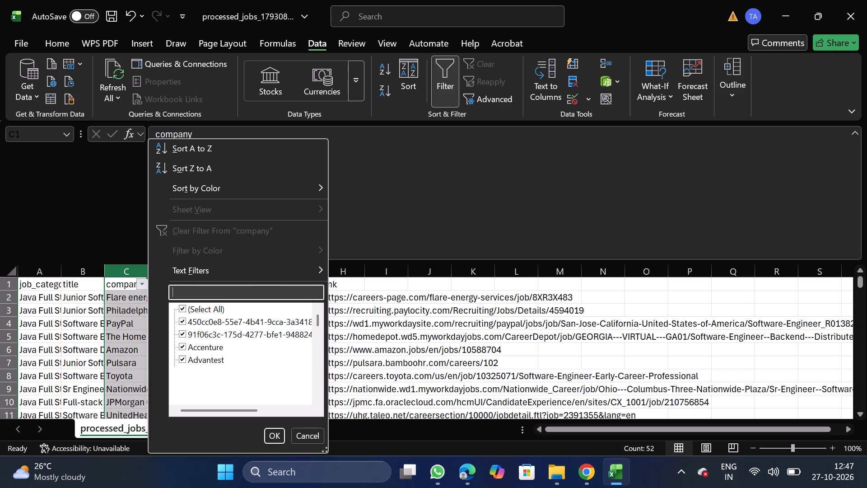
type("under")
Search the company filter values for hunt.
key("BackSpace")
key("BackSpace")
key("BackSpace")
key("BackSpace")
key("BackSpace")
key("BackSpace")
key("BackSpace")
key("BackSpace")
key("BackSpace")
key("BackSpace")
key("BackSpace")
key("BackSpace")
key("BackSpace")
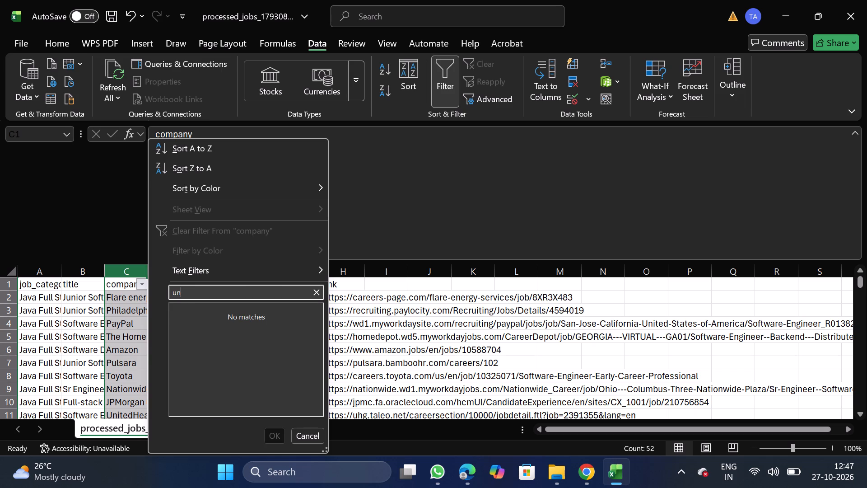
type("hunt")
Search the company filter values for skim.
key("BackSpace")
key("BackSpace")
key("BackSpace")
key("BackSpace")
key("BackSpace")
key("BackSpace")
key("BackSpace")
key("BackSpace")
key("BackSpace")
key("BackSpace")
key("BackSpace")
key("BackSpace")
key("BackSpace")
key("BackSpace")
type("skim")
Search the company filter values for apex.
key("BackSpace")
key("BackSpace")
key("BackSpace")
key("BackSpace")
key("BackSpace")
key("BackSpace")
key("BackSpace")
key("BackSpace")
key("BackSpace")
key("BackSpace")
key("BackSpace")
key("BackSpace")
key("BackSpace")
key("BackSpace")
type("apex")
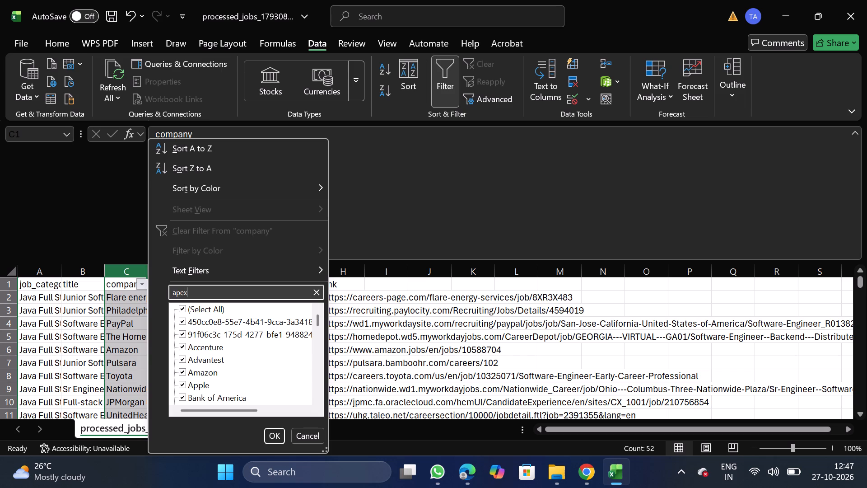
Search the company filter values for in landem, and remove the filter without applying it.
key("BackSpace")
key("BackSpace")
key("BackSpace")
key("BackSpace")
key("BackSpace")
key("BackSpace")
key("BackSpace")
key("BackSpace")
key("BackSpace")
key("BackSpace")
key("BackSpace")
key("BackSpace")
type("in landem")
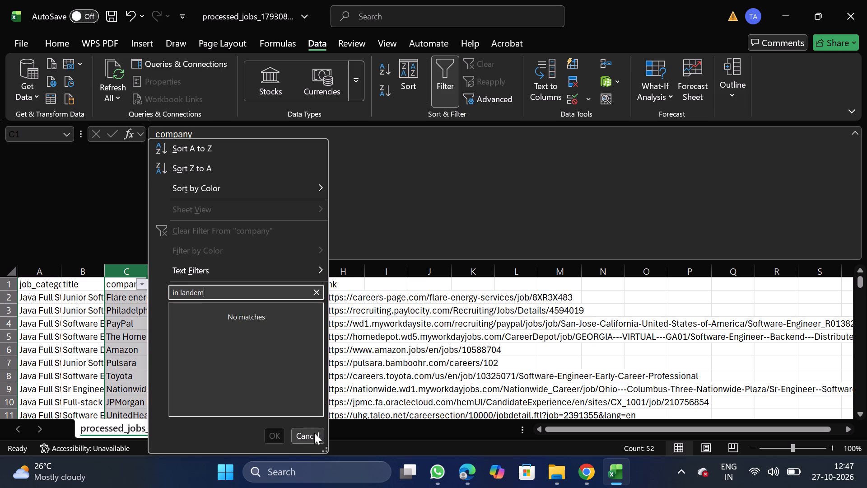
left_click(314, 433)
left_click(444, 69)
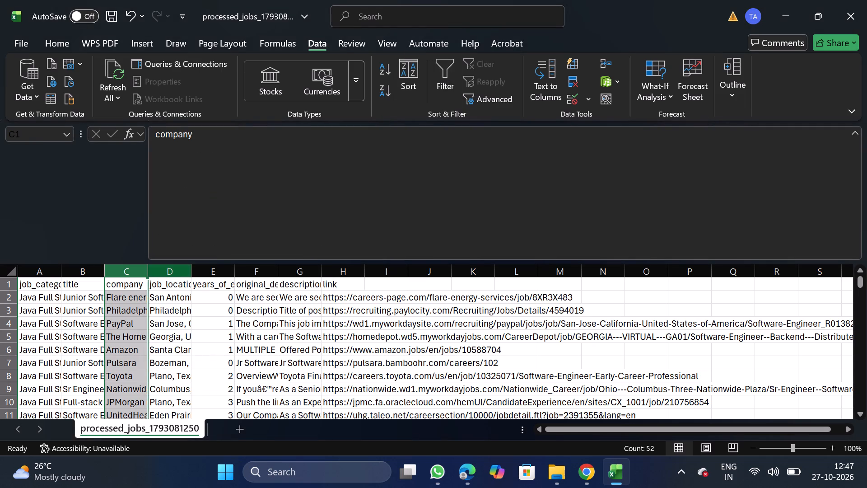
Filter the company column to the two ID-like values starting 450cc0e8 and 91f06c3c, plus (Blanks).
left_click(443, 71)
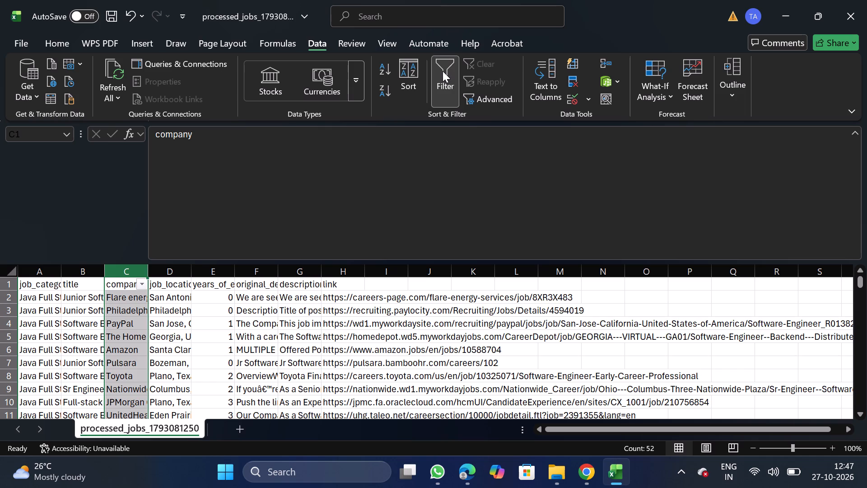
left_click(144, 285)
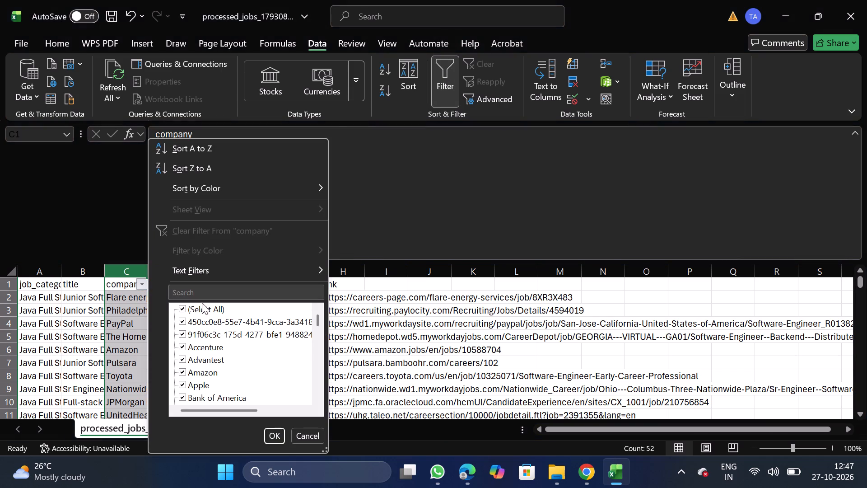
left_click(207, 310)
left_click(225, 319)
left_click(225, 336)
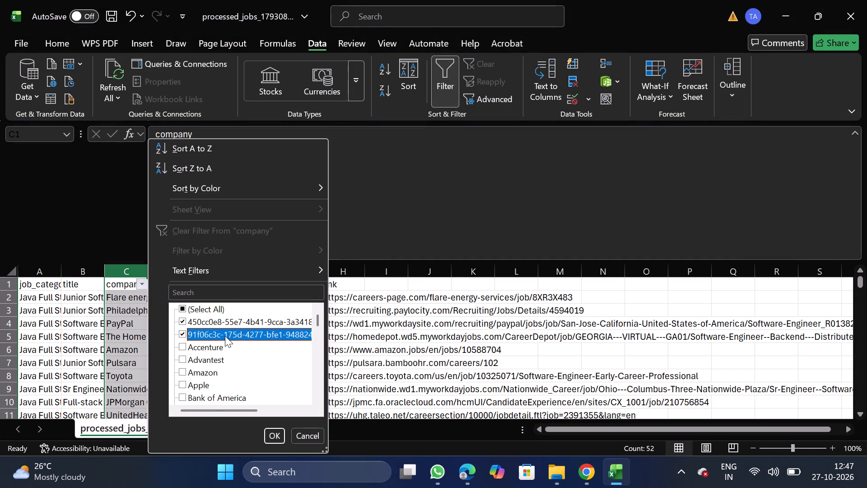
scroll(225, 336, "down", 5)
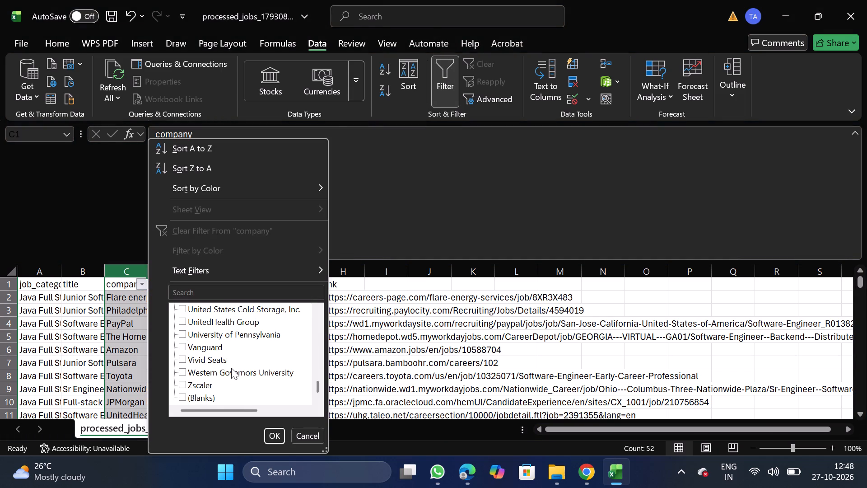
left_click(211, 394)
left_click(279, 442)
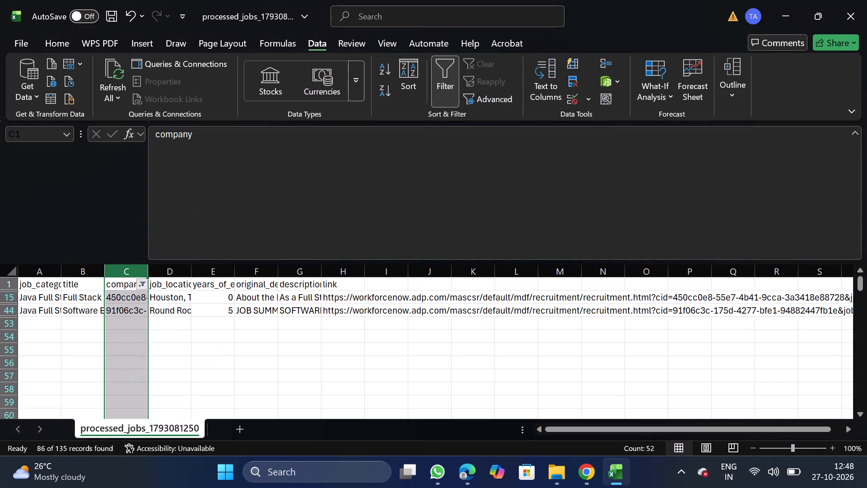
Delete the filtered job rows with ID-like company values and remove the filter from the sheet.
left_click(0, 294)
left_click(0, 294)
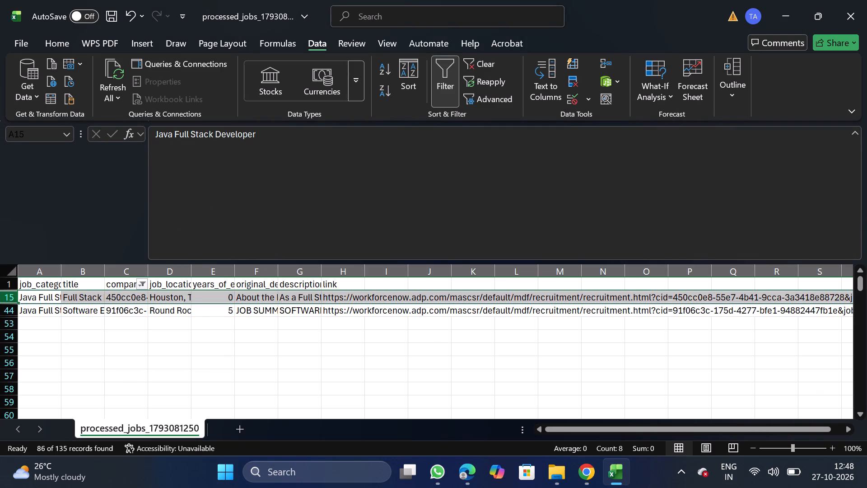
key("ctrl+shift+Down")
right_click(54, 297)
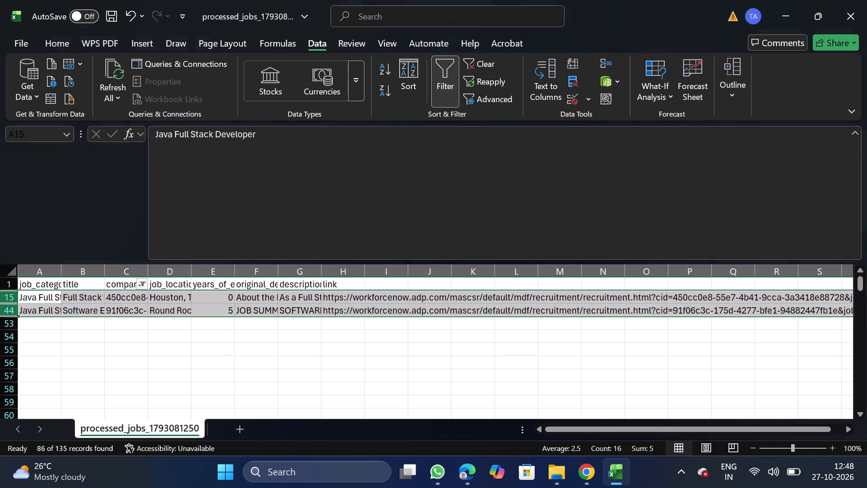
left_click(102, 181)
left_click(451, 84)
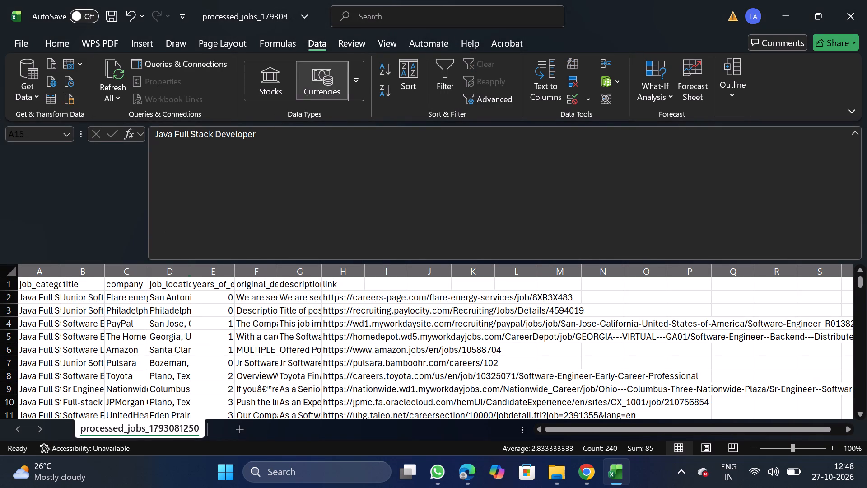
Save the cleaned sheet as the CSV file Java_10_27 in the Daily Scraping jobs folder under Documents.
left_click(27, 52)
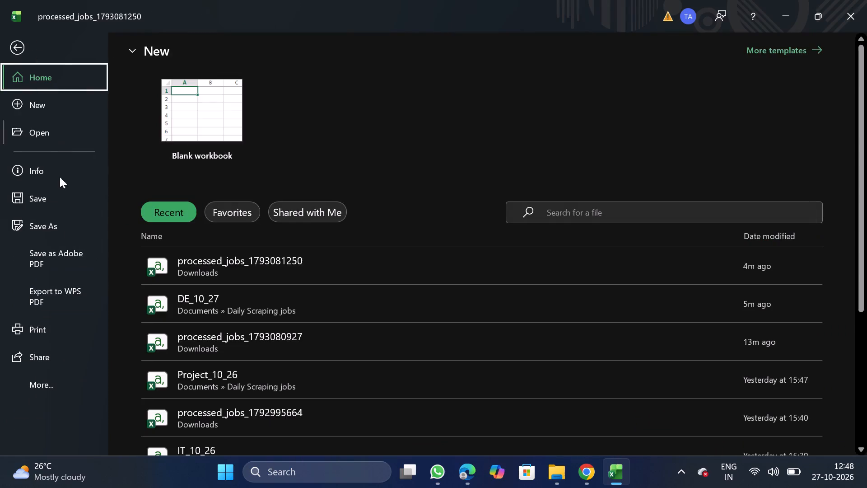
triple_click(65, 225)
left_click(65, 225)
triple_click(208, 370)
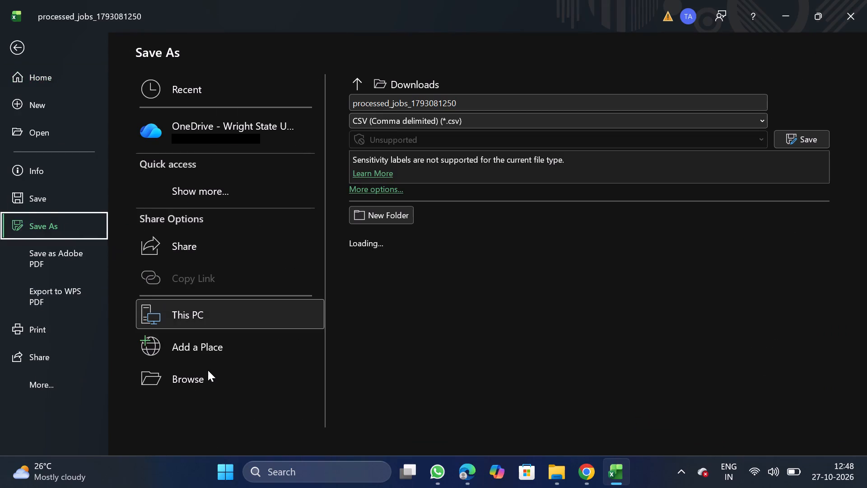
triple_click(208, 370)
double_click(208, 370)
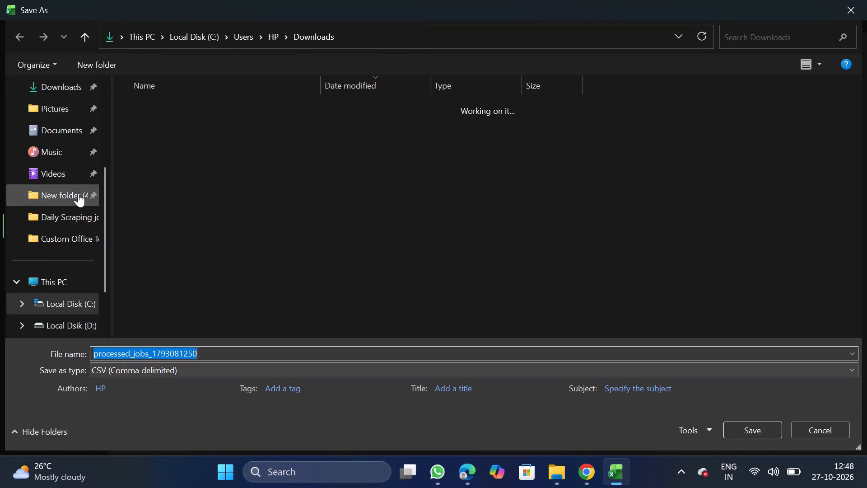
double_click(73, 126)
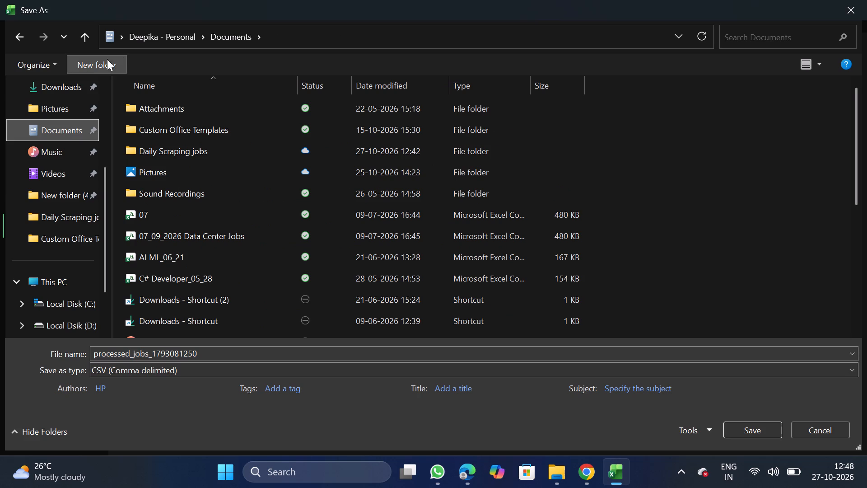
double_click(186, 155)
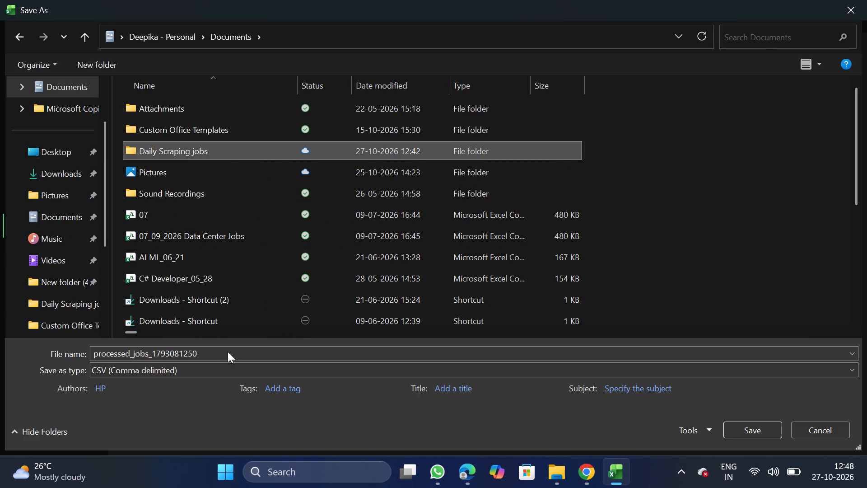
left_click(239, 355)
key("BackSpace")
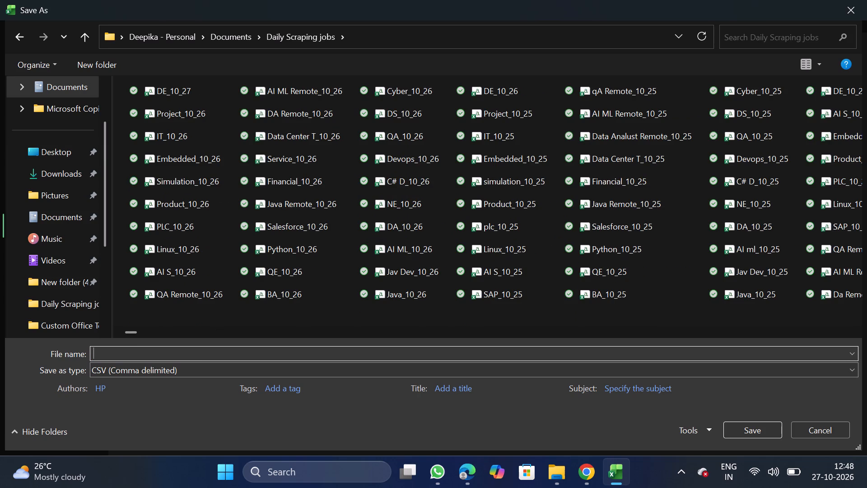
type("ava_10_2")
key("7")
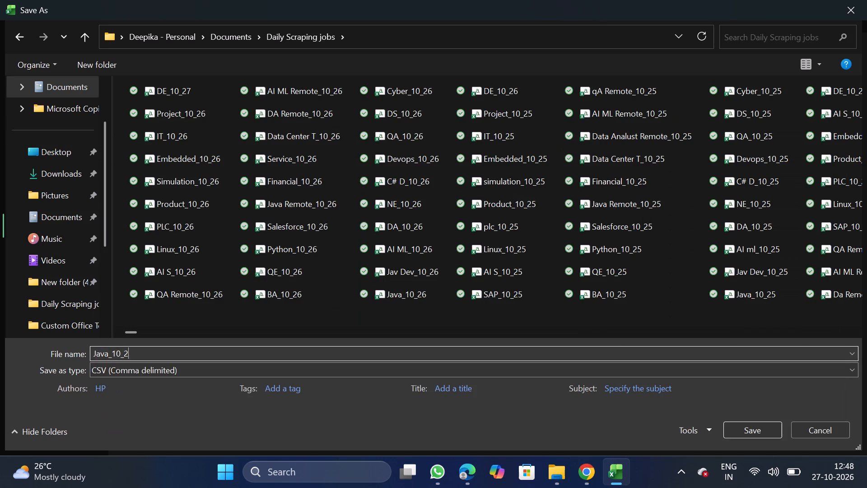
left_click(774, 426)
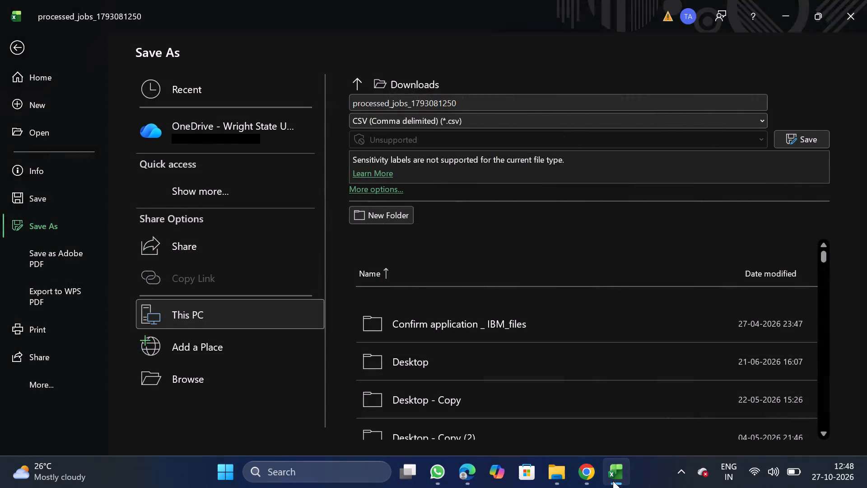
Switch to Chrome and choose Java_10_27.csv from Daily Scraping jobs as the CSV file for the NextGenApply bulk upload.
left_click(594, 472)
scroll(429, 366, "down", 2)
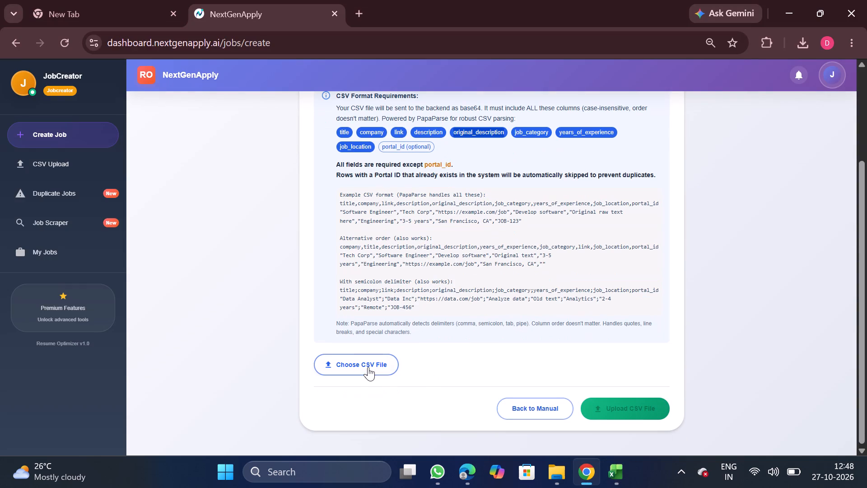
left_click(367, 367)
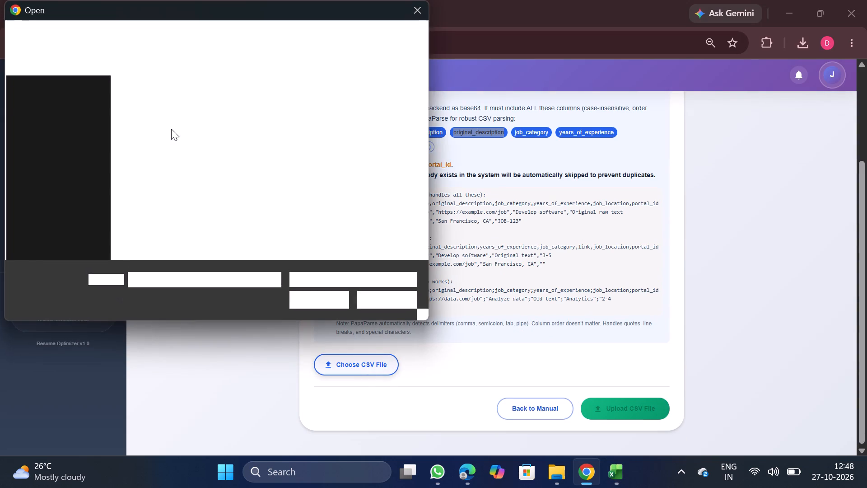
double_click(208, 84)
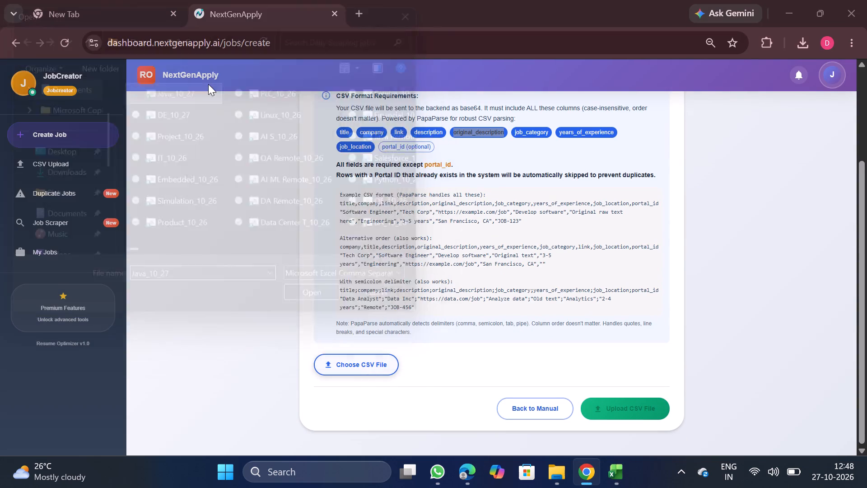
scroll(387, 283, "down", 2)
scroll(511, 345, "down", 3)
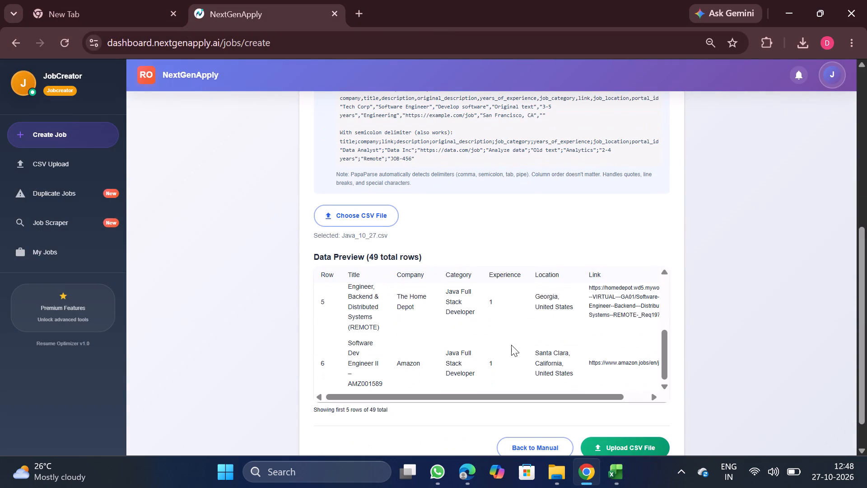
scroll(511, 345, "down", 3)
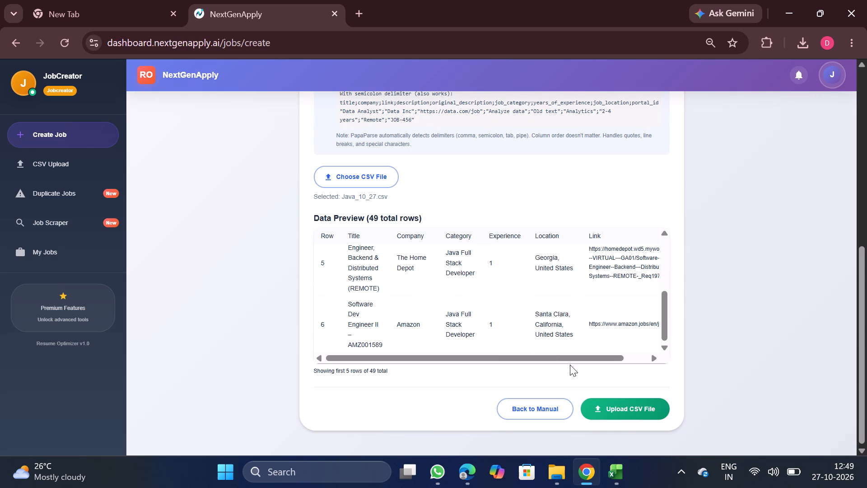
Upload the chosen Java_10_27.csv as a bulk job upload and close the Java_10_27 workbook in Excel.
left_click(615, 406)
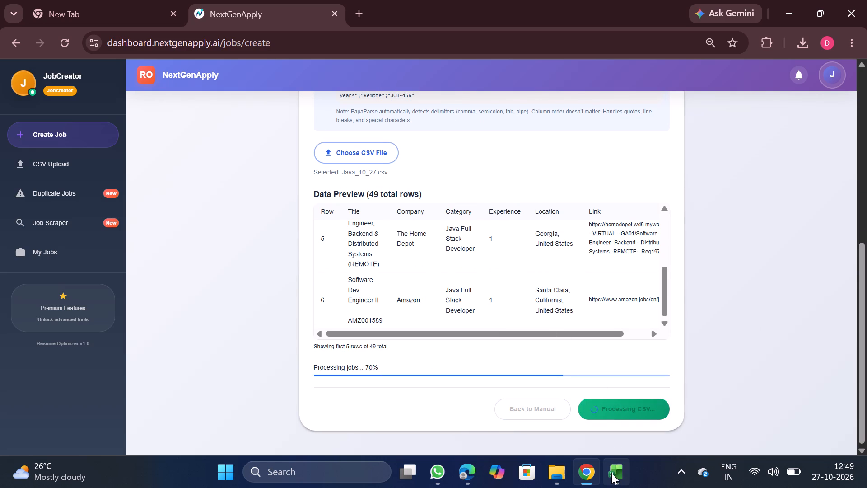
left_click(675, 362)
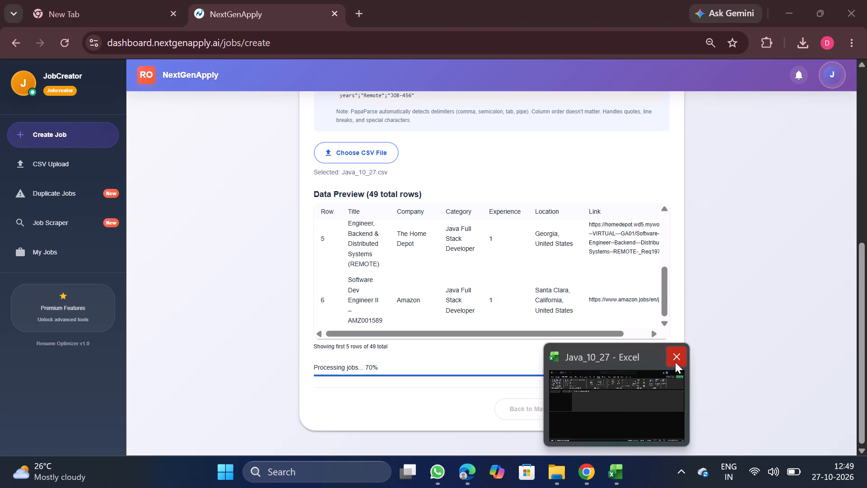
scroll(571, 338, "up", 5)
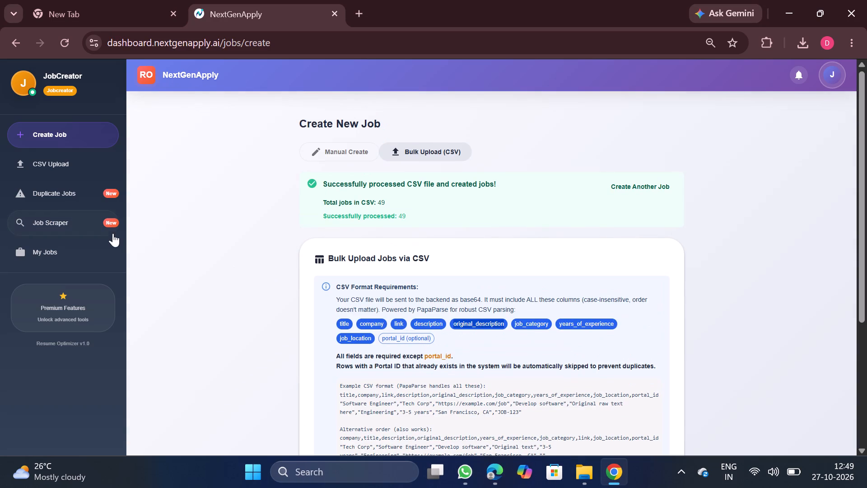
Open the CSV Upload page and locate the next job category's file in the CSV Upload History.
left_click(82, 174)
scroll(397, 224, "up", 5)
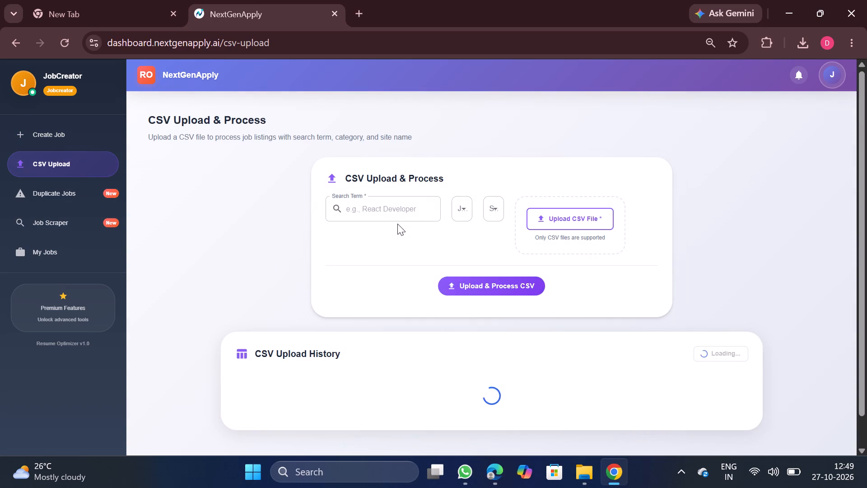
scroll(622, 321, "down", 2)
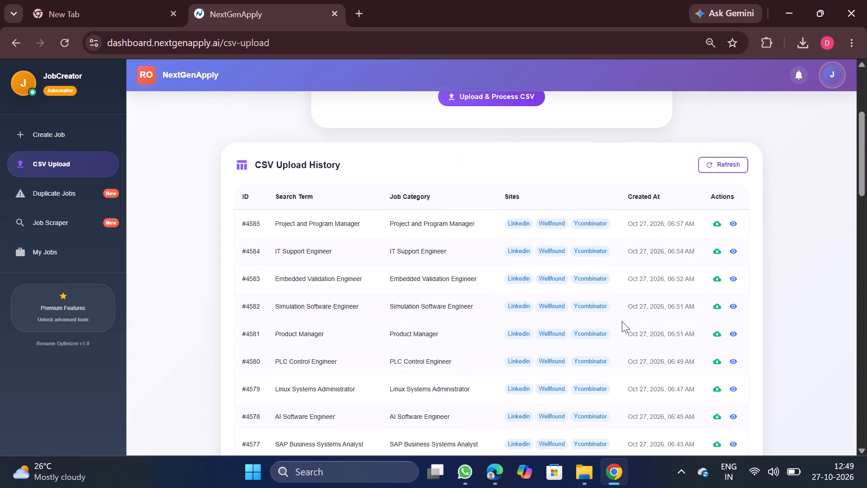
scroll(622, 321, "down", 1)
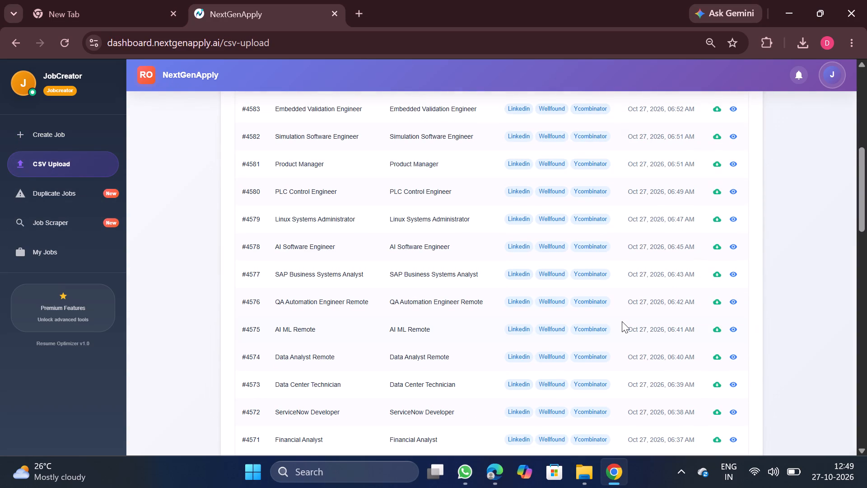